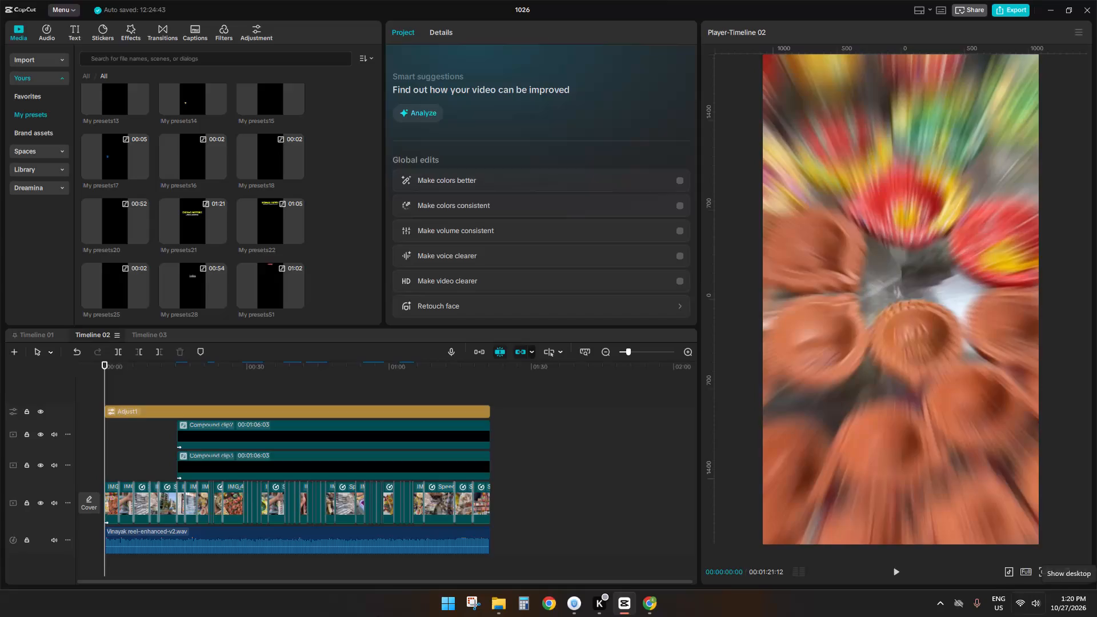
# Play Timeline 02 from the start to review the reel up to where the shop title and contact overlays begin.
pyautogui.click(182, 394)
pyautogui.moveTo(182, 394); pyautogui.dragTo(176, 394)
pyautogui.click(163, 392)
pyautogui.moveTo(163, 392); pyautogui.dragTo(17, 389)
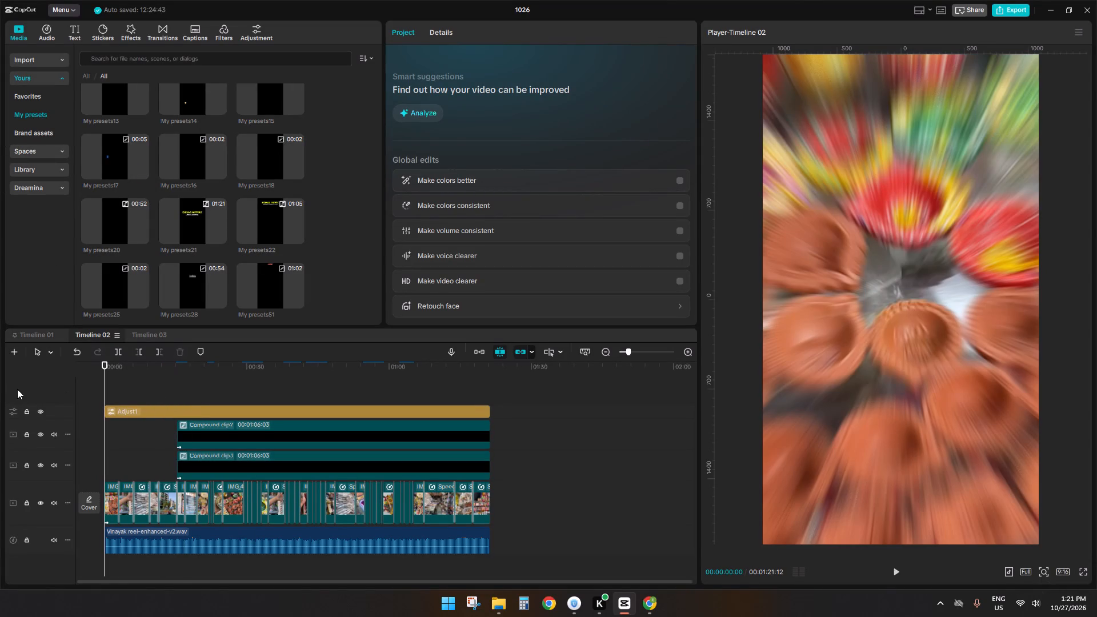
pyautogui.press('space')
pyautogui.keyDown('ctrl'); pyautogui.scroll(3, 203, 499); pyautogui.keyUp('ctrl')
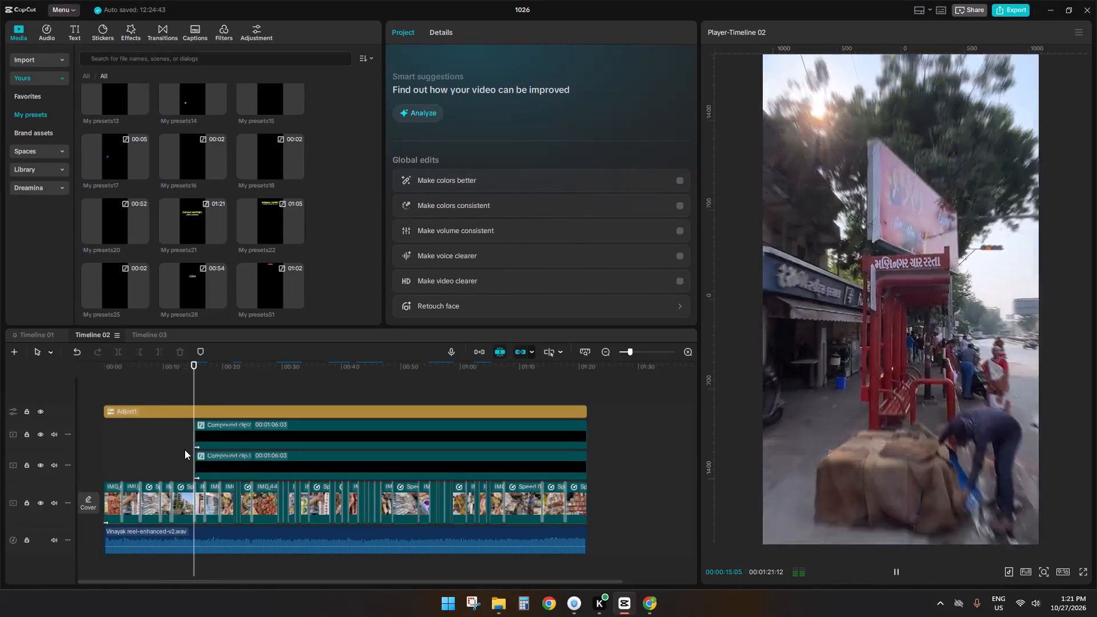
pyautogui.press('space')
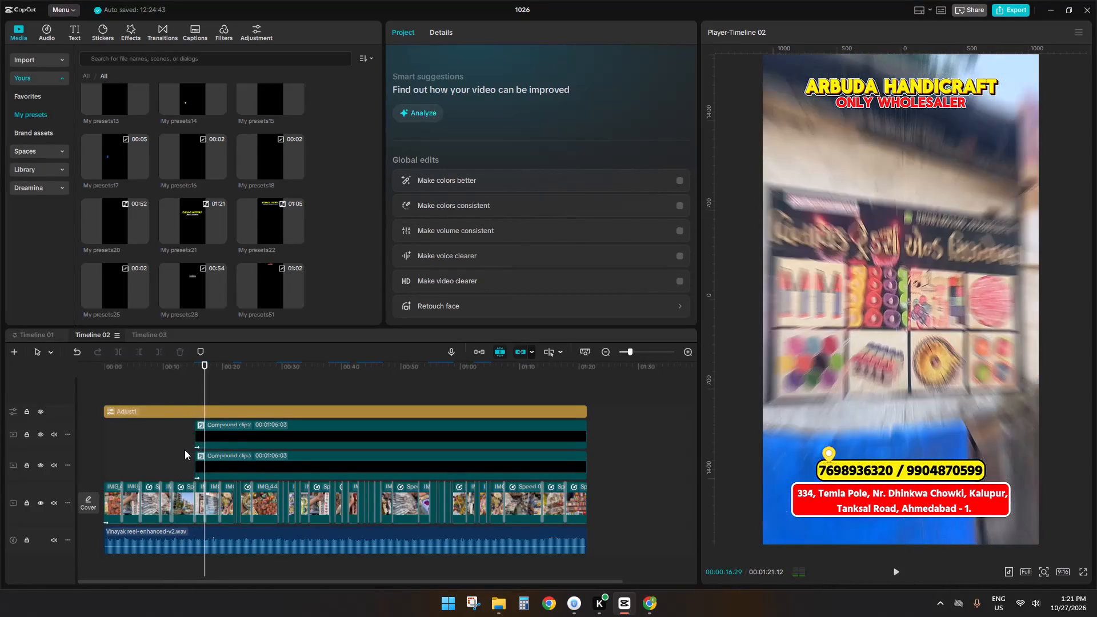
pyautogui.click(40, 330)
pyautogui.scroll(2, 363, 467)
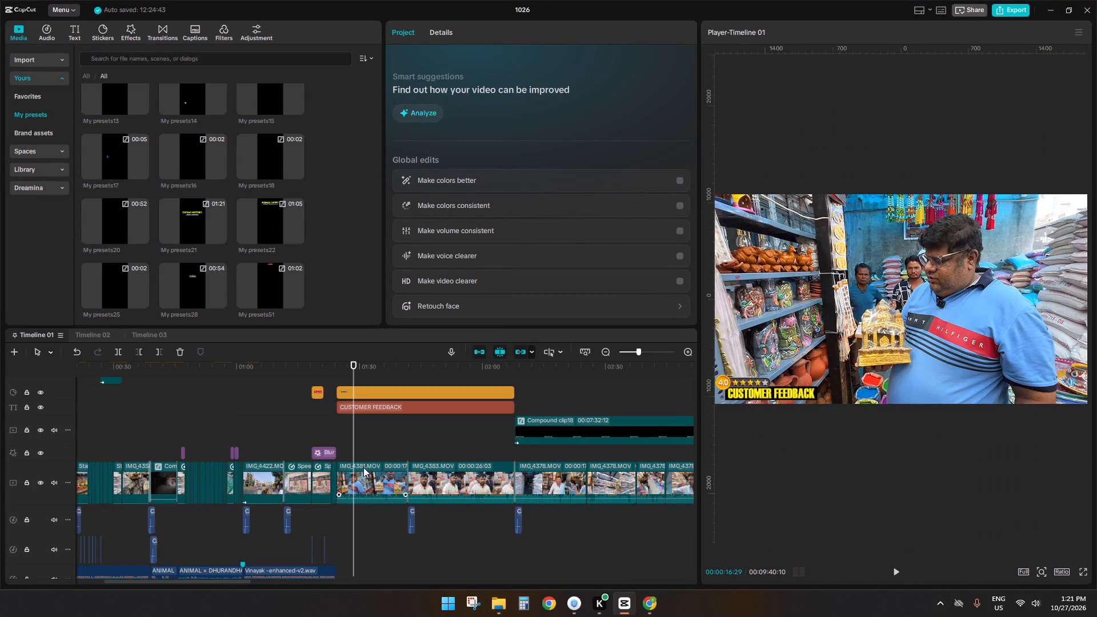
pyautogui.scroll(7, 363, 467)
pyautogui.keyDown('ctrl'); pyautogui.scroll(-8, 346, 490); pyautogui.keyUp('ctrl')
pyautogui.scroll(-8, 350, 484)
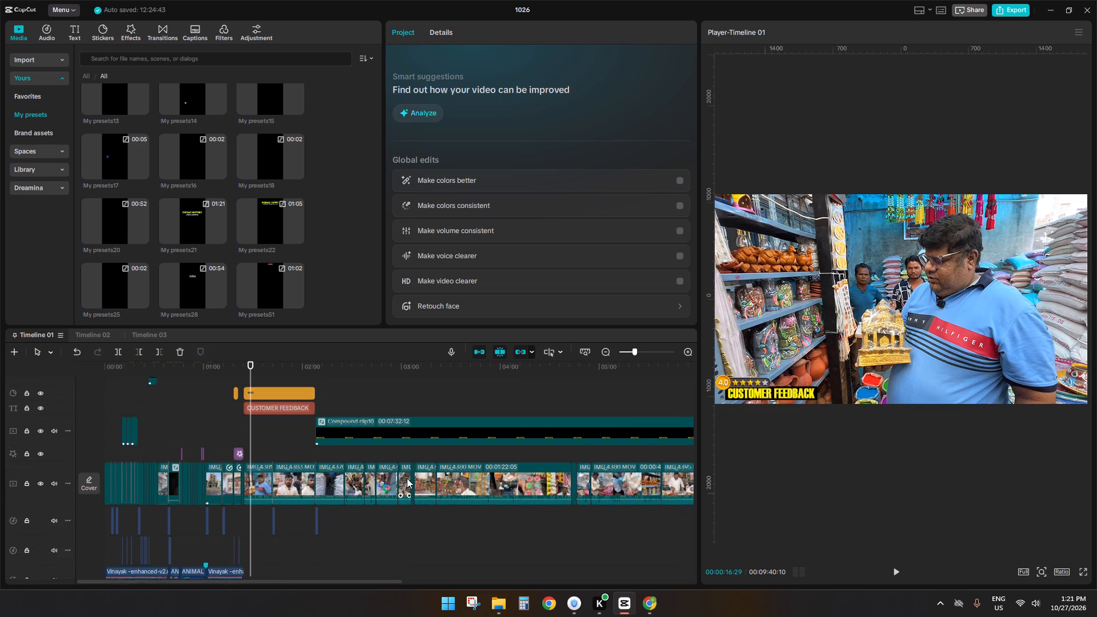
pyautogui.scroll(-1, 407, 478)
pyautogui.keyDown('ctrl'); pyautogui.scroll(-2, 403, 459); pyautogui.keyUp('ctrl')
pyautogui.doubleClick(376, 426)
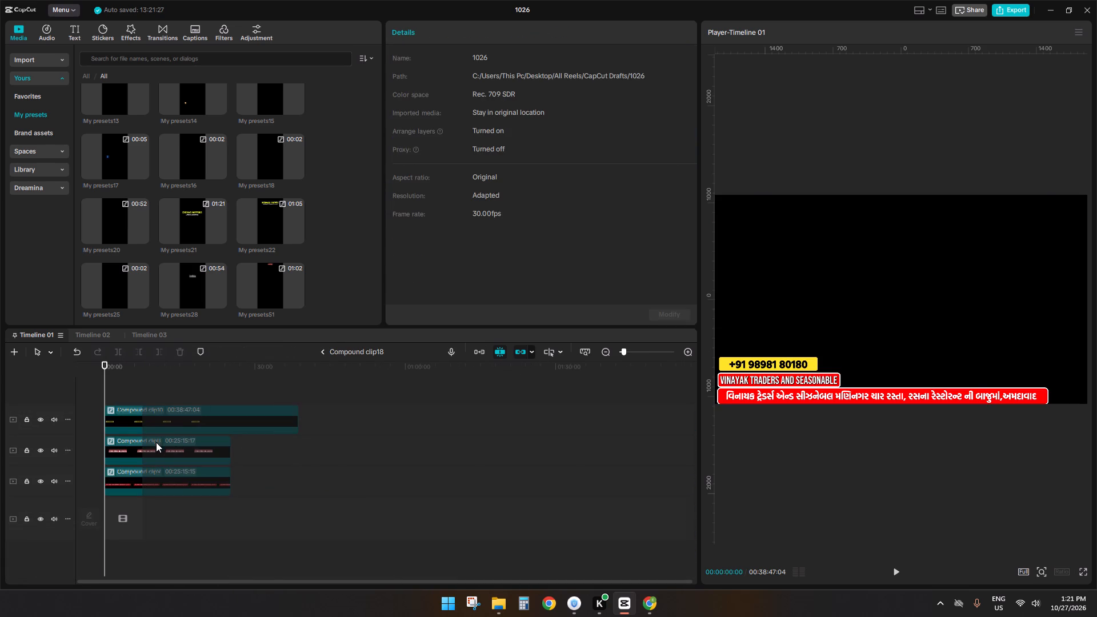
pyautogui.doubleClick(156, 443)
pyautogui.click(151, 436)
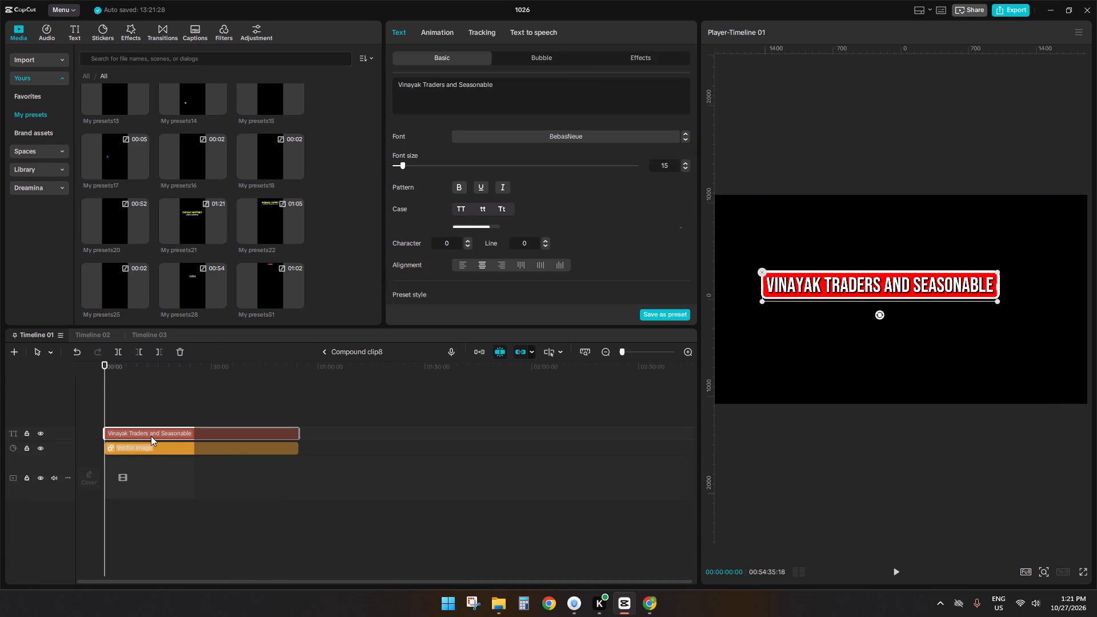
pyautogui.moveTo(537, 87); pyautogui.dragTo(169, 82)
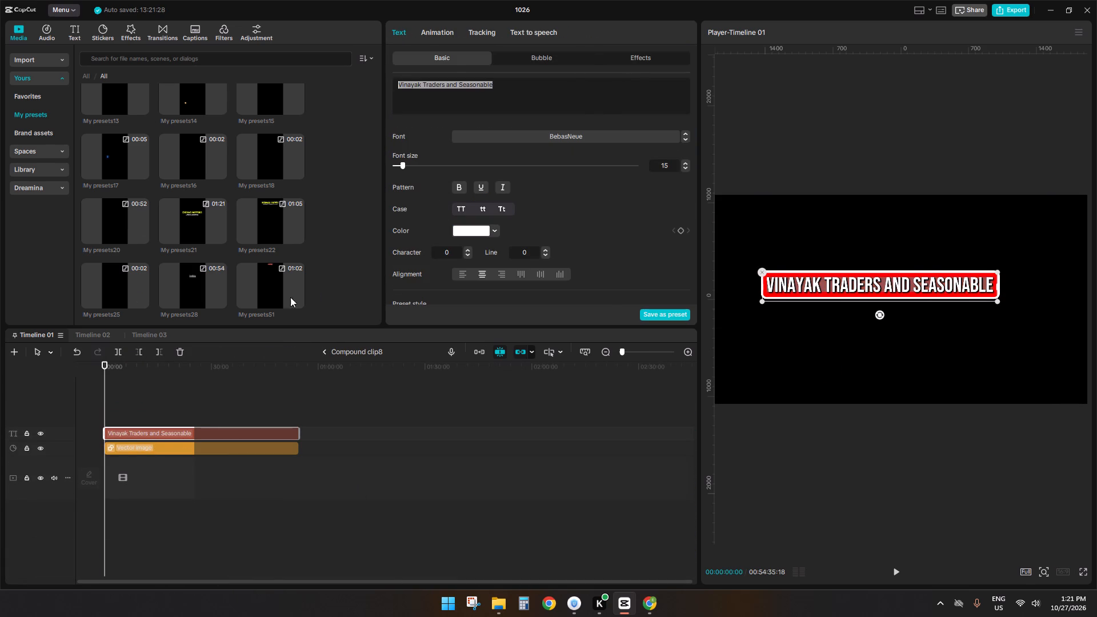
pyautogui.hotkey('ctrl', 'v')
pyautogui.click(327, 347)
# Copy the phone number text from the yellow contact label nested inside Compound clip18.
pyautogui.doubleClick(137, 426)
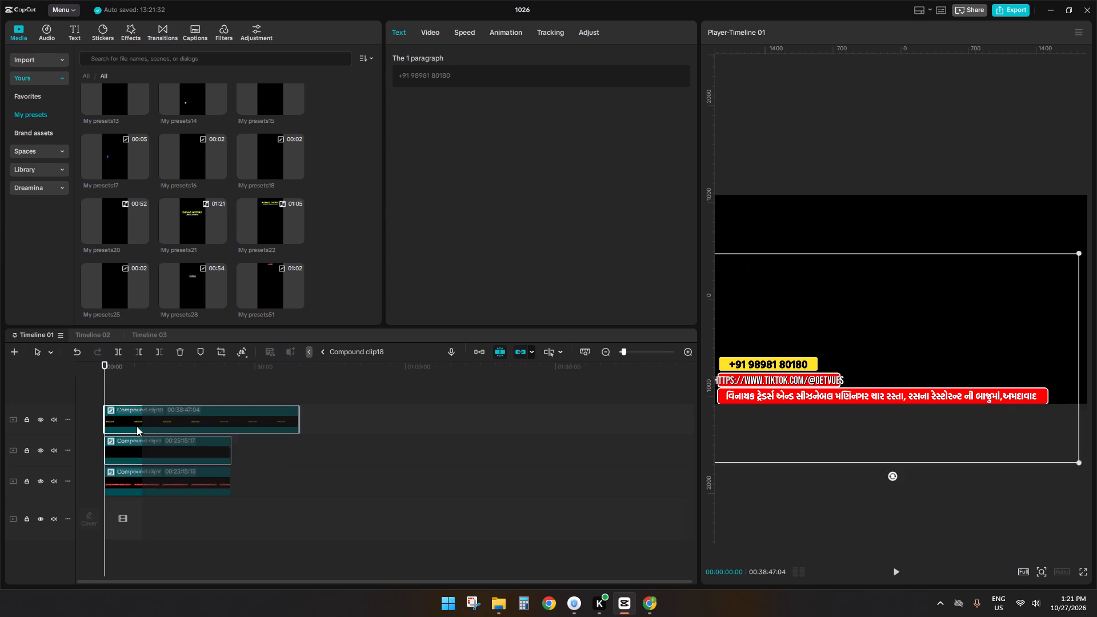
pyautogui.click(131, 432)
pyautogui.moveTo(478, 105); pyautogui.dragTo(417, 87)
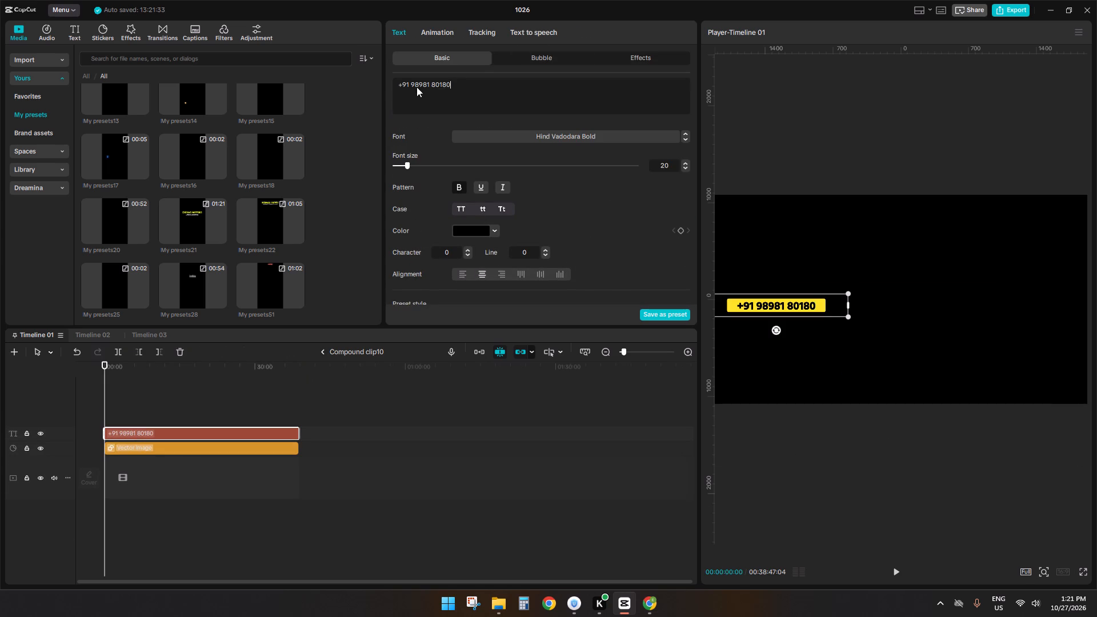
pyautogui.moveTo(417, 87); pyautogui.dragTo(214, 69)
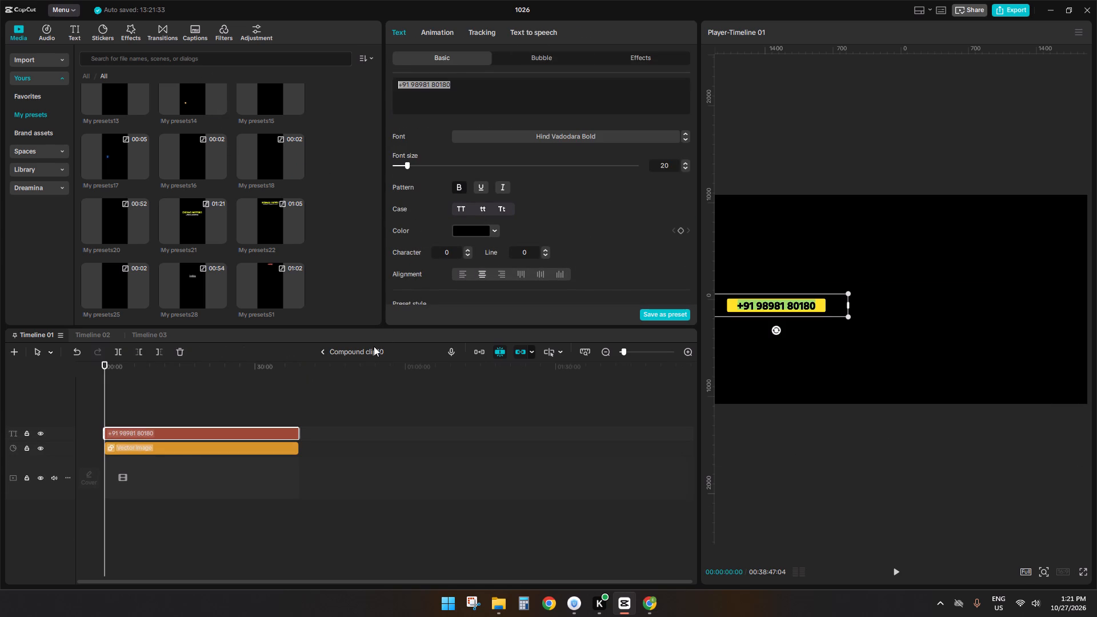
pyautogui.hotkey('ctrl', 'c')
pyautogui.click(322, 354)
# Copy the full Gujarati address text from the nested red address banner and return to the main Timeline 01.
pyautogui.doubleClick(185, 484)
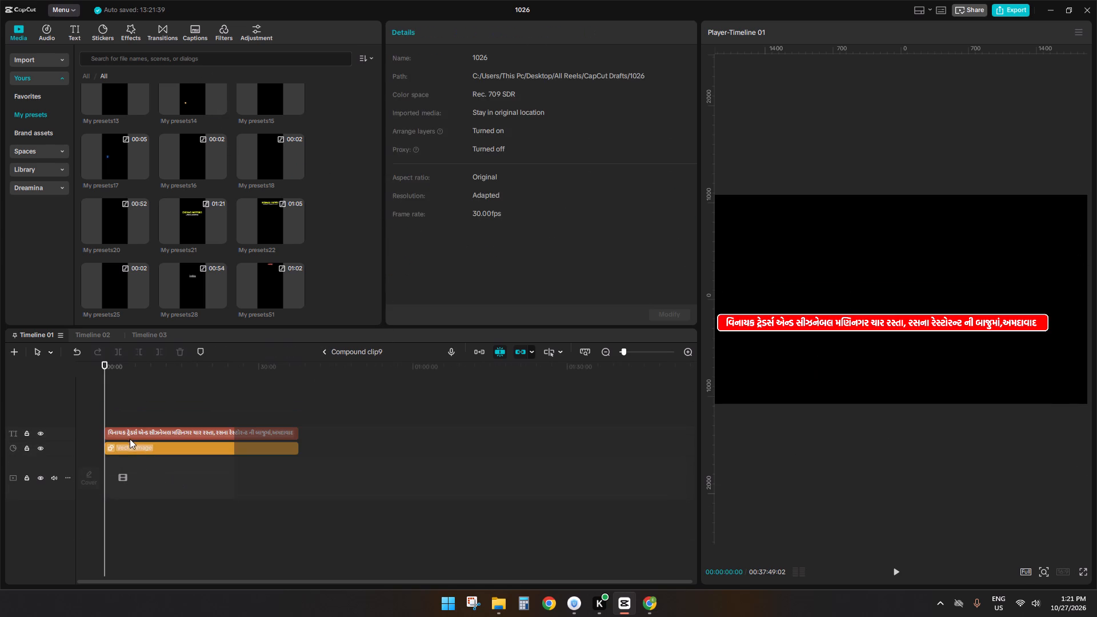
pyautogui.click(130, 438)
pyautogui.moveTo(618, 91); pyautogui.dragTo(93, 71)
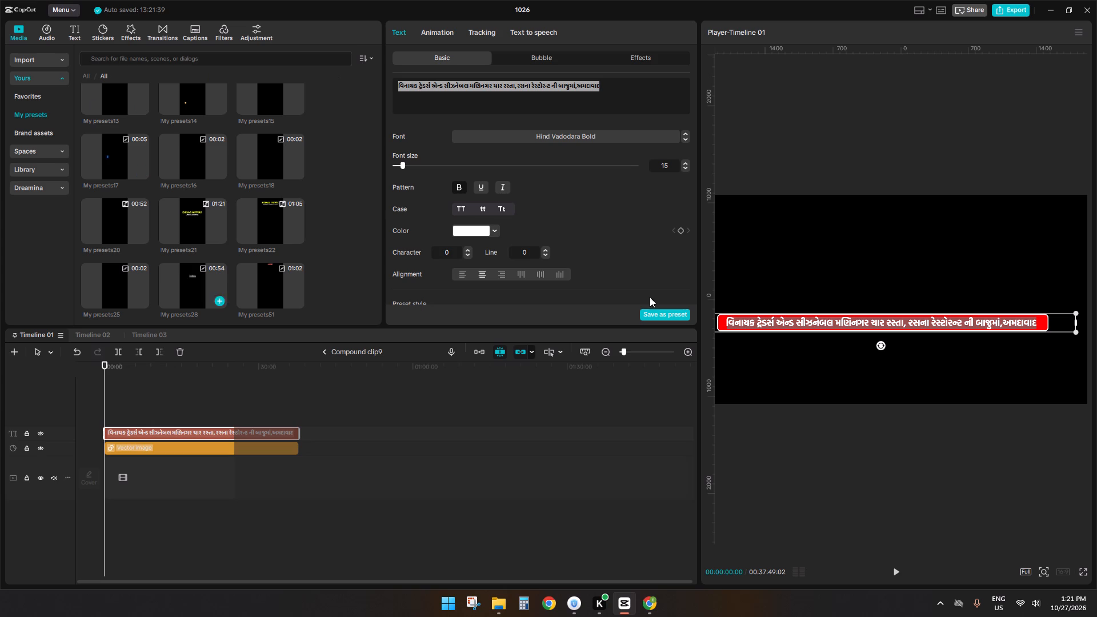
pyautogui.hotkey('ctrl', 'c')
pyautogui.click(315, 349)
pyautogui.click(323, 352)
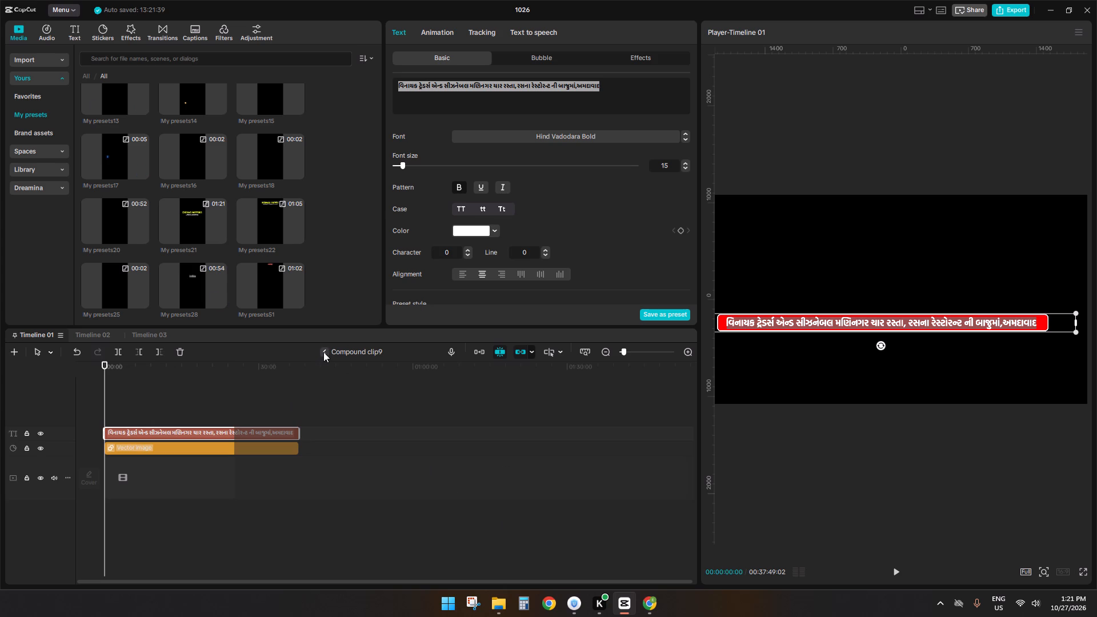
pyautogui.click(323, 352)
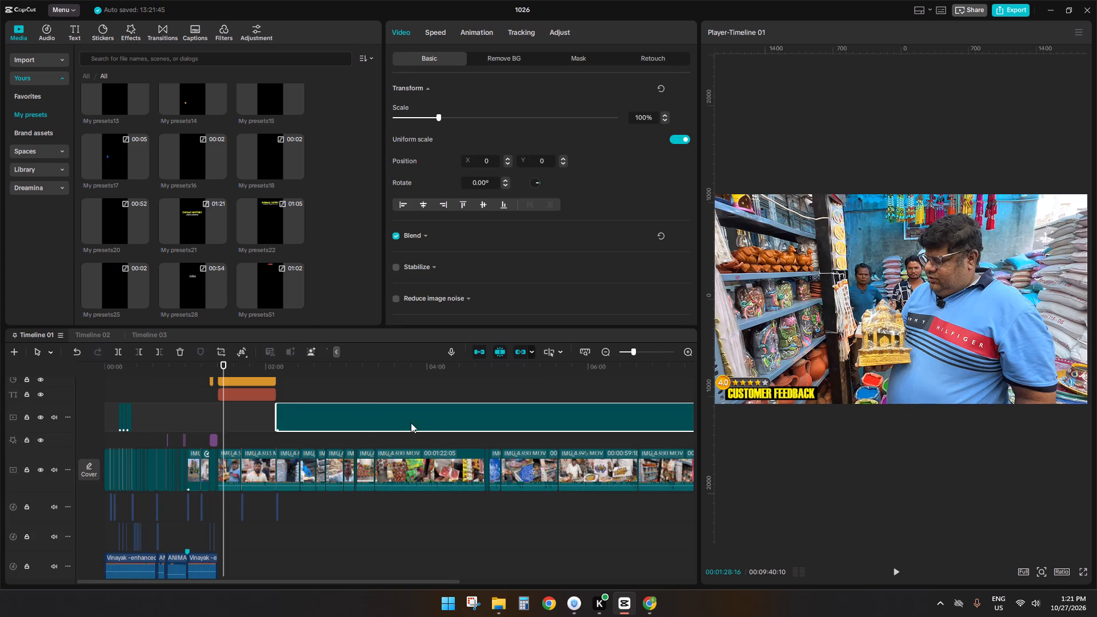
# Select the ARBUDA HANDICRAFT text inside Timeline 02's title compound clip and look through the clipboard history for the replacement shop name.
pyautogui.scroll(1, 335, 476)
pyautogui.click(87, 331)
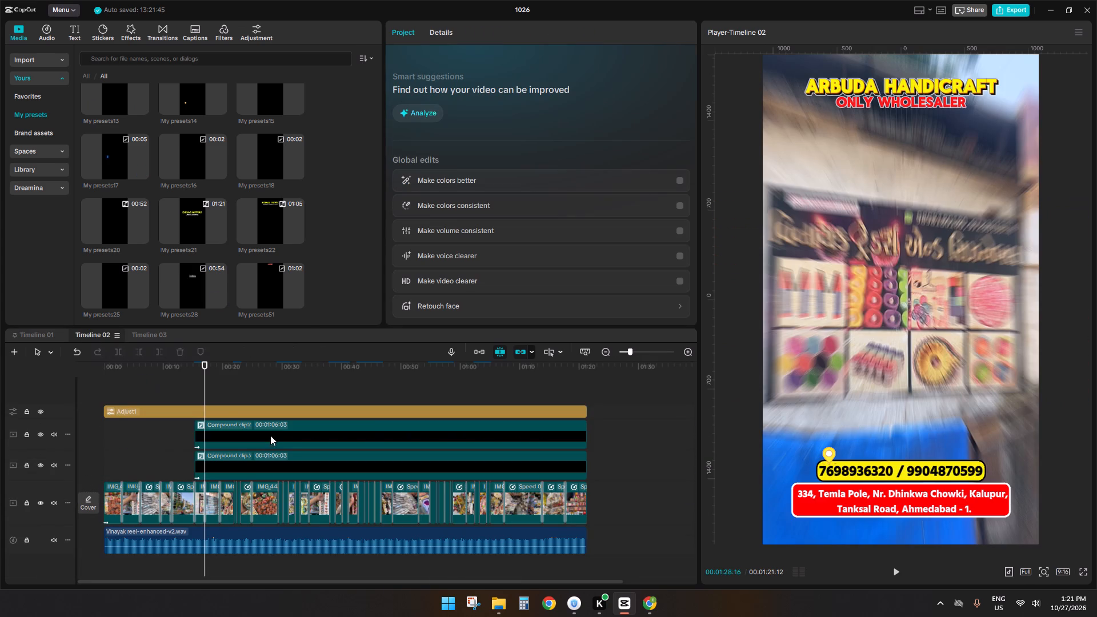
pyautogui.doubleClick(243, 468)
pyautogui.keyDown('ctrl'); pyautogui.scroll(7, 135, 444); pyautogui.keyUp('ctrl')
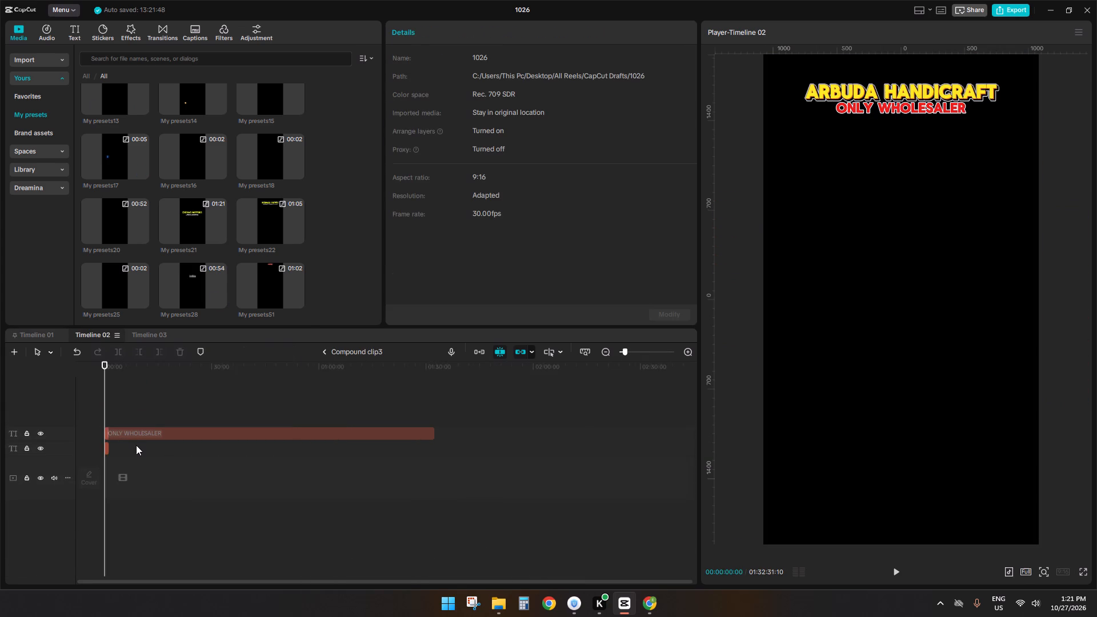
pyautogui.keyDown('ctrl'); pyautogui.scroll(15, 136, 445); pyautogui.keyUp('ctrl')
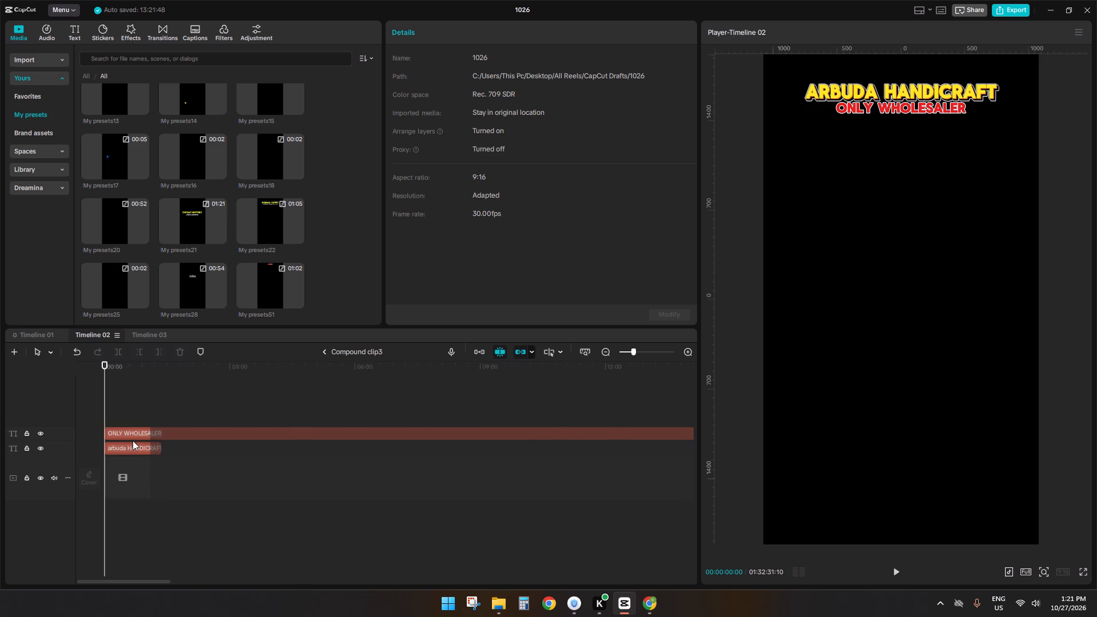
pyautogui.keyDown('ctrl'); pyautogui.click(133, 450); pyautogui.keyUp('ctrl')
pyautogui.moveTo(522, 90); pyautogui.dragTo(243, 56)
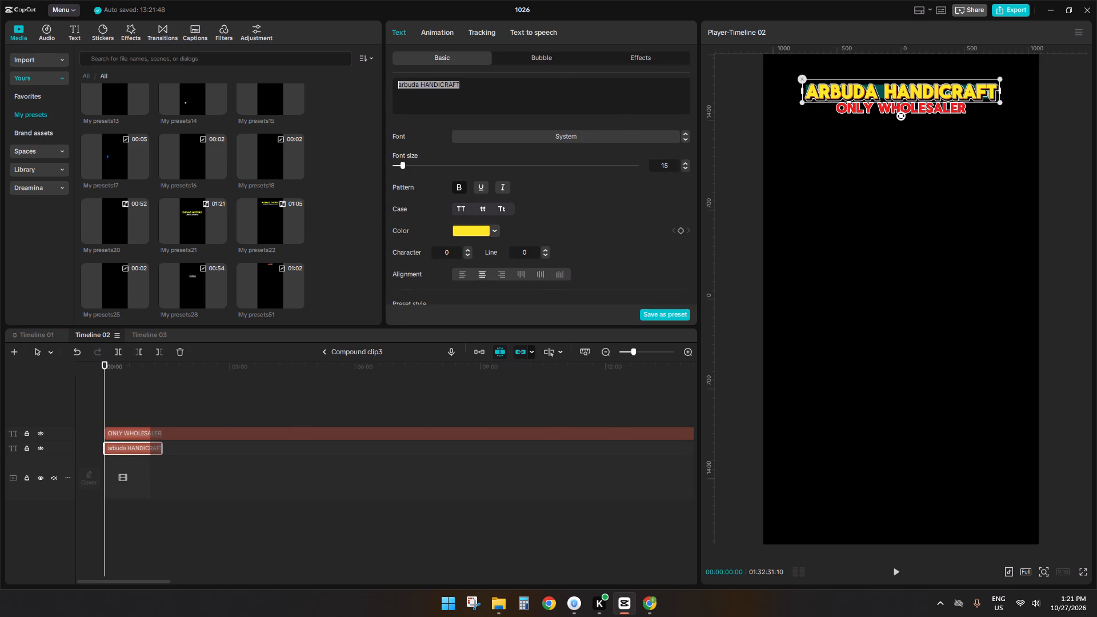
pyautogui.press('super+v')
pyautogui.scroll(-1, 958, 504)
pyautogui.scroll(2, 955, 501)
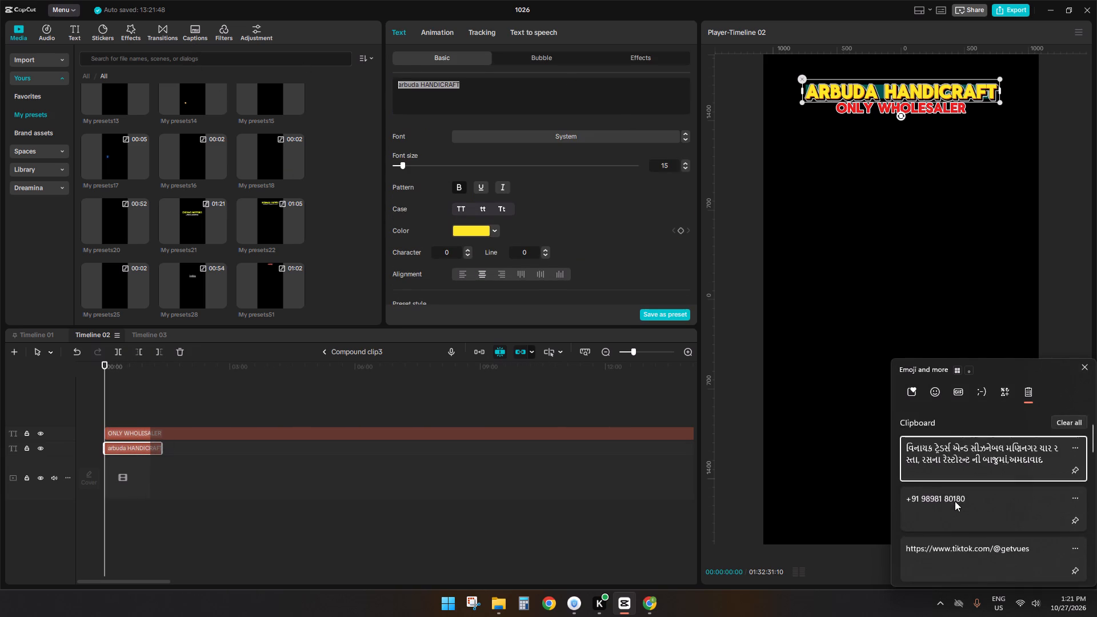
pyautogui.scroll(2, 955, 501)
pyautogui.scroll(-8, 954, 498)
pyautogui.scroll(1, 954, 498)
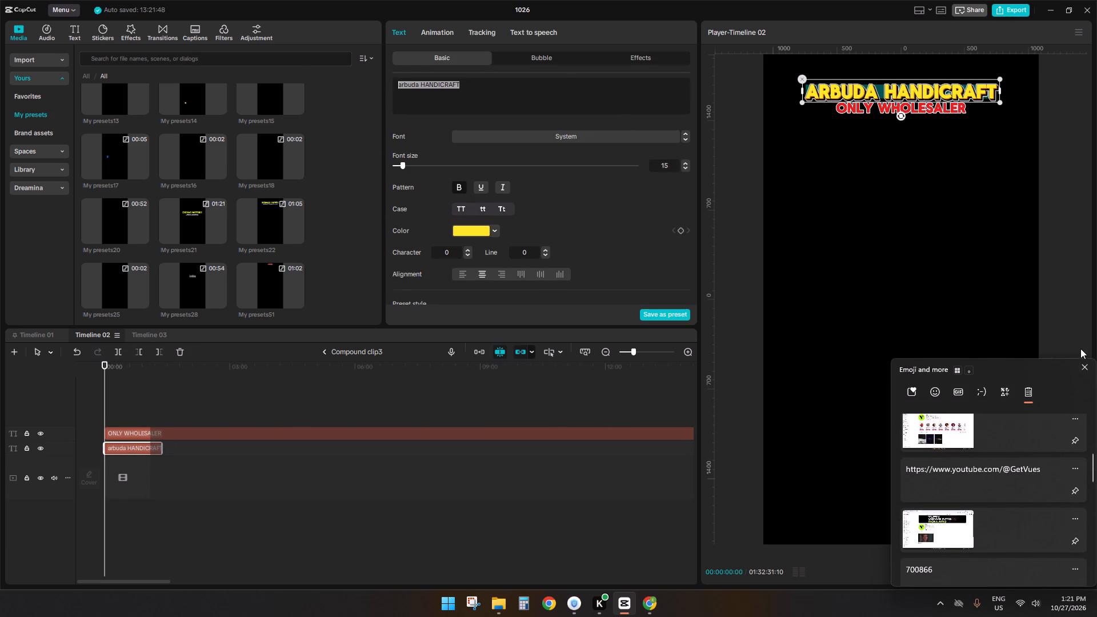
pyautogui.click(1083, 370)
# Inspect the nested text clips inside Timeline 01's long contact overlay compound clip for the shop name.
pyautogui.click(23, 340)
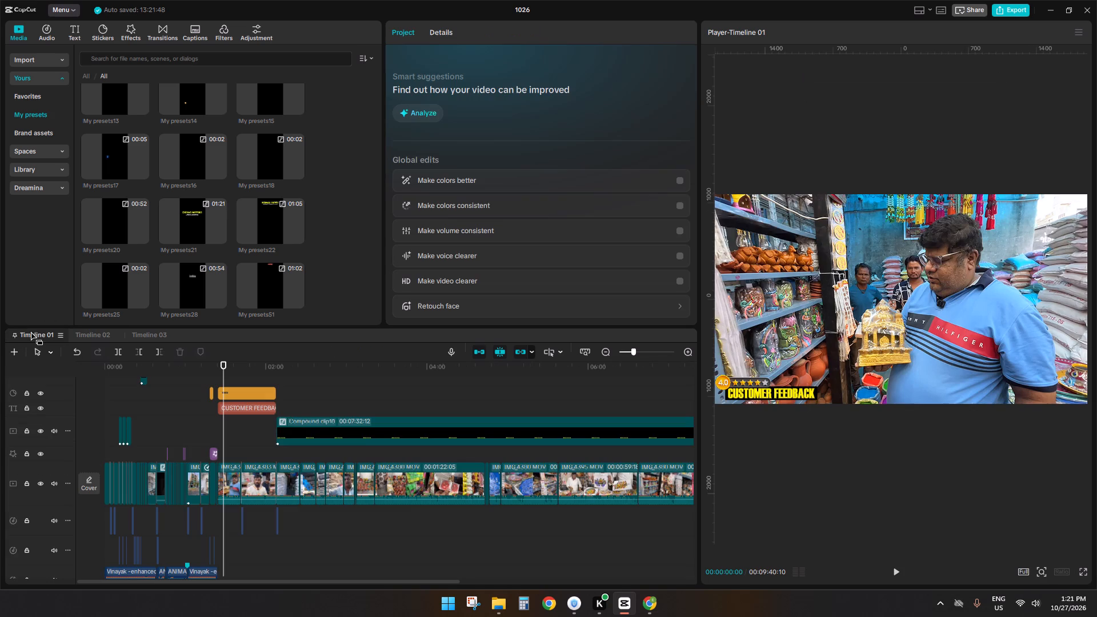
pyautogui.doubleClick(360, 438)
pyautogui.doubleClick(210, 483)
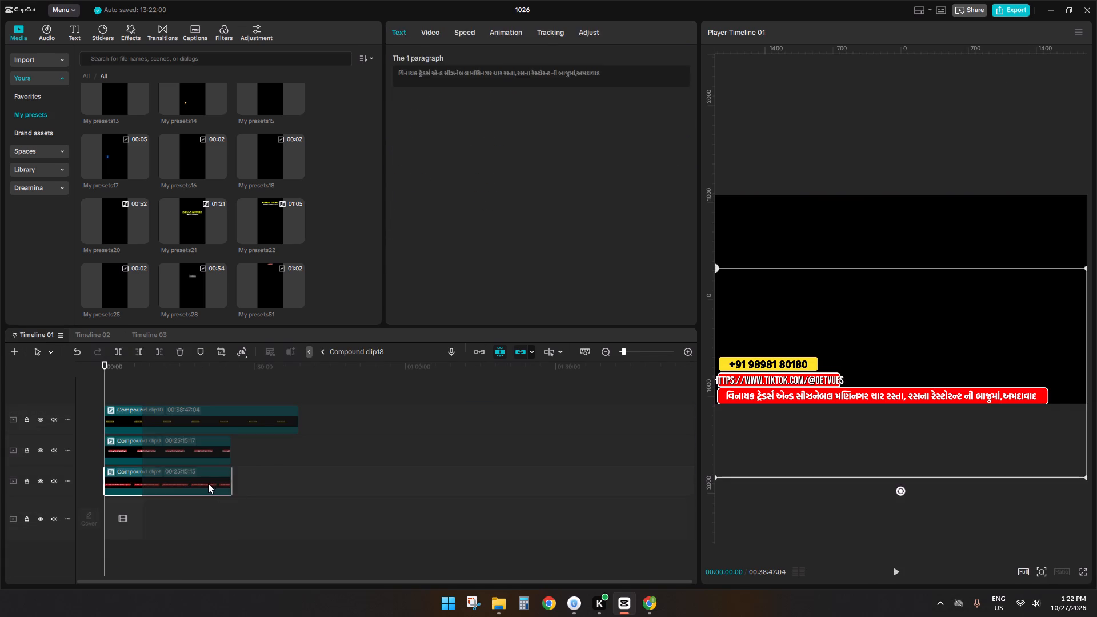
pyautogui.click(323, 357)
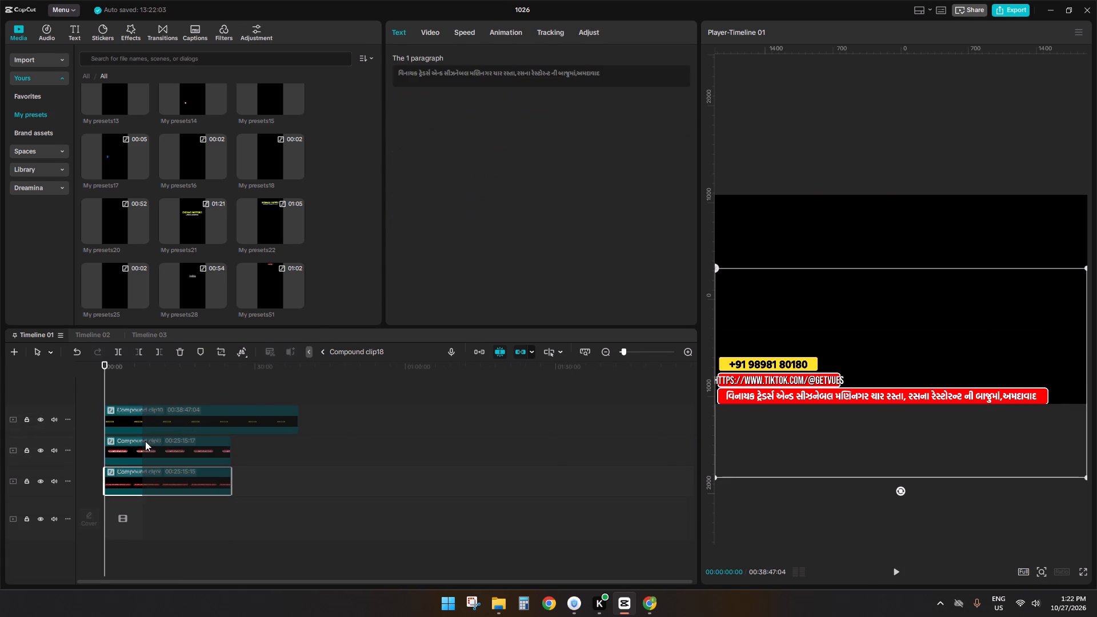
pyautogui.doubleClick(142, 446)
pyautogui.click(133, 429)
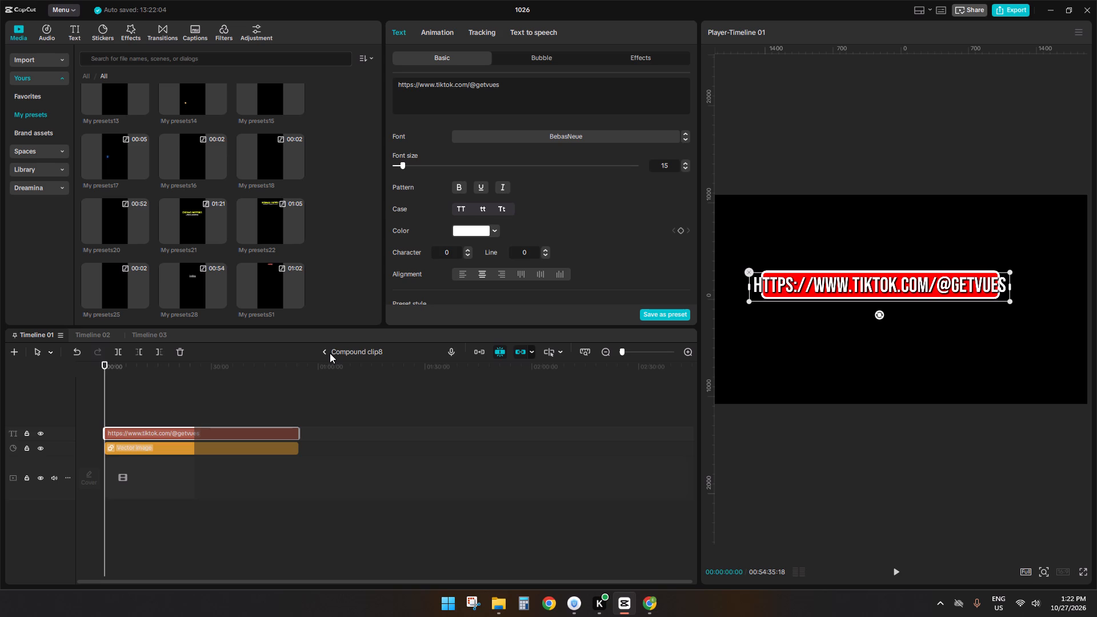
pyautogui.click(330, 353)
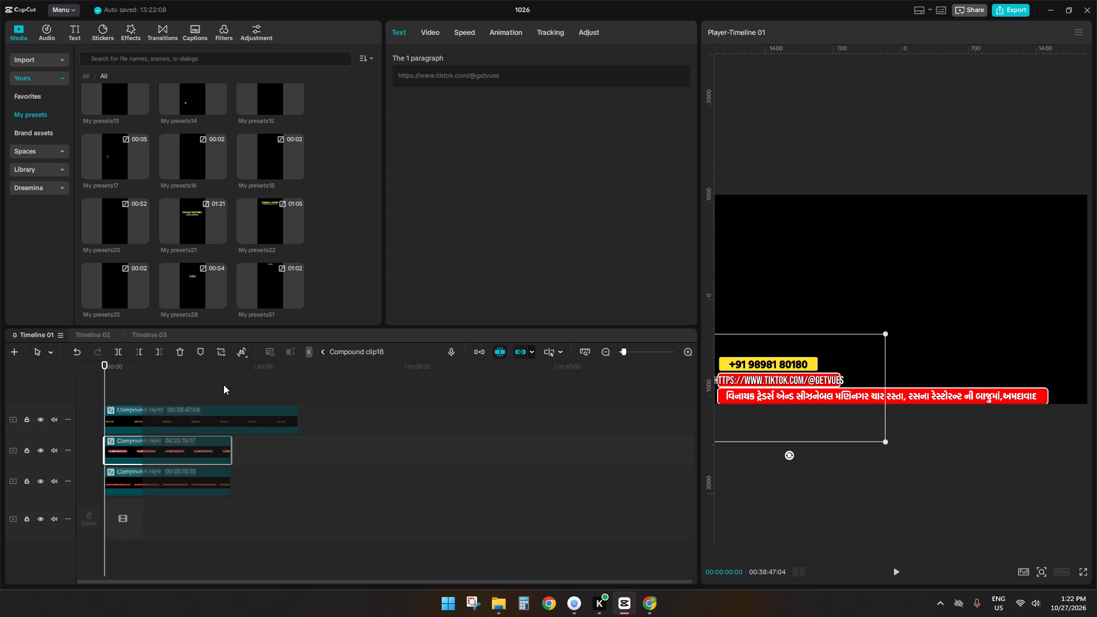
# Undo the recent edits in Timeline 01 back to the shop name text in the nested red label clip.
pyautogui.hotkey('ctrl', 'z')
pyautogui.hotkey('ctrl', 'z')
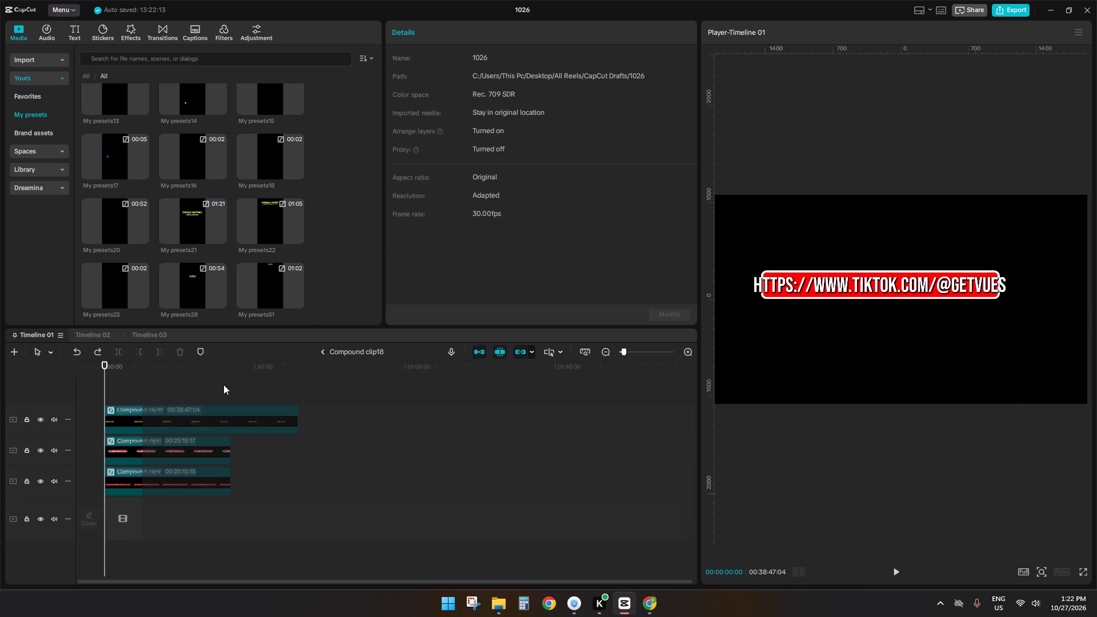
pyautogui.hotkey('ctrl', 'z')
pyautogui.hotkey('ctrl', 'z')
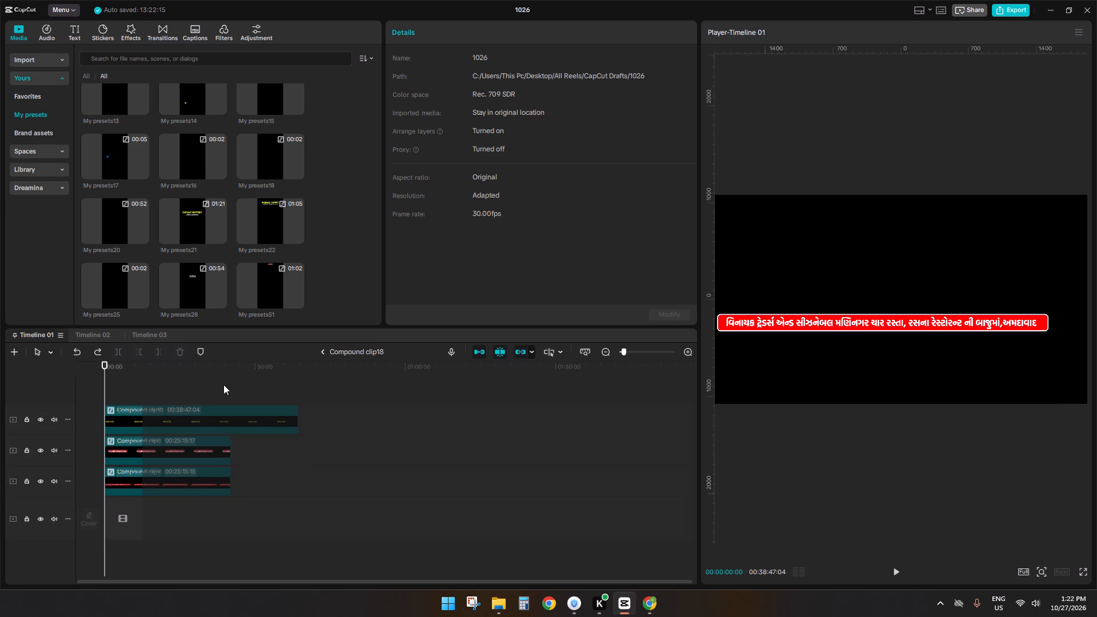
pyautogui.hotkey('ctrl', 'z')
pyautogui.hotkey('ctrl', 'z')
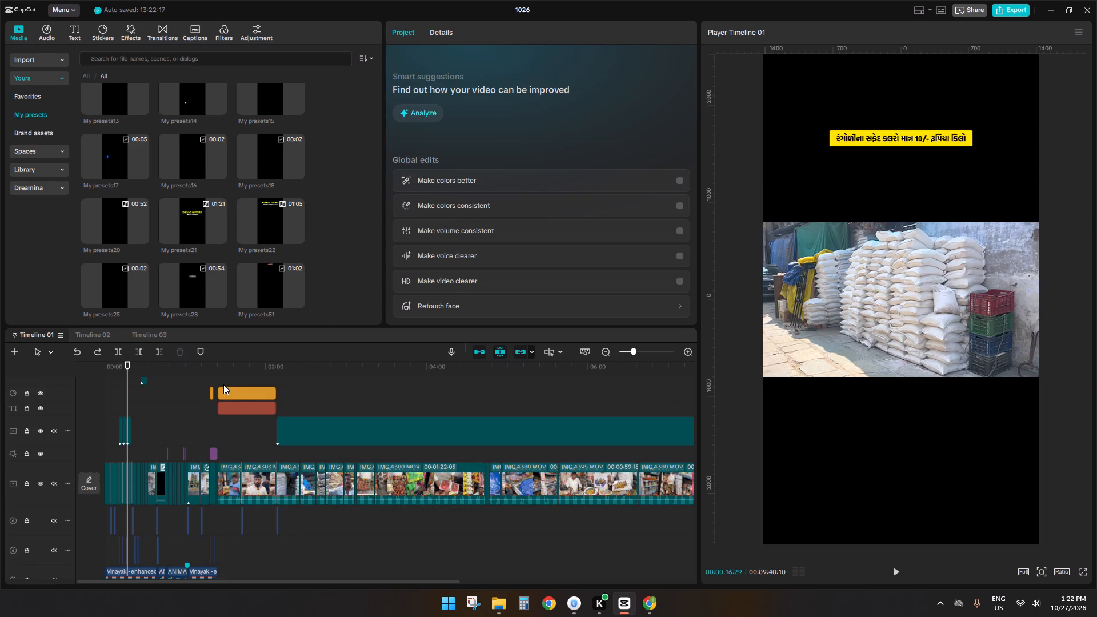
pyautogui.doubleClick(312, 426)
pyautogui.hotkey('ctrl', 'z')
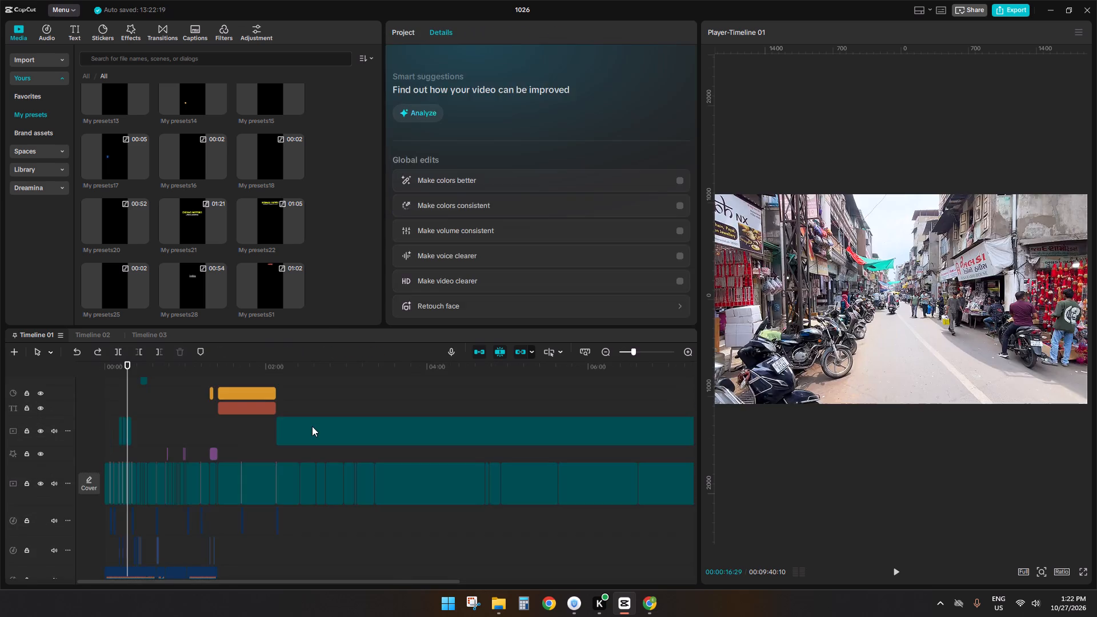
pyautogui.hotkey('ctrl', 'z')
pyautogui.hotkey('ctrl', 'z')
pyautogui.hotkey('ctrl', 'z')
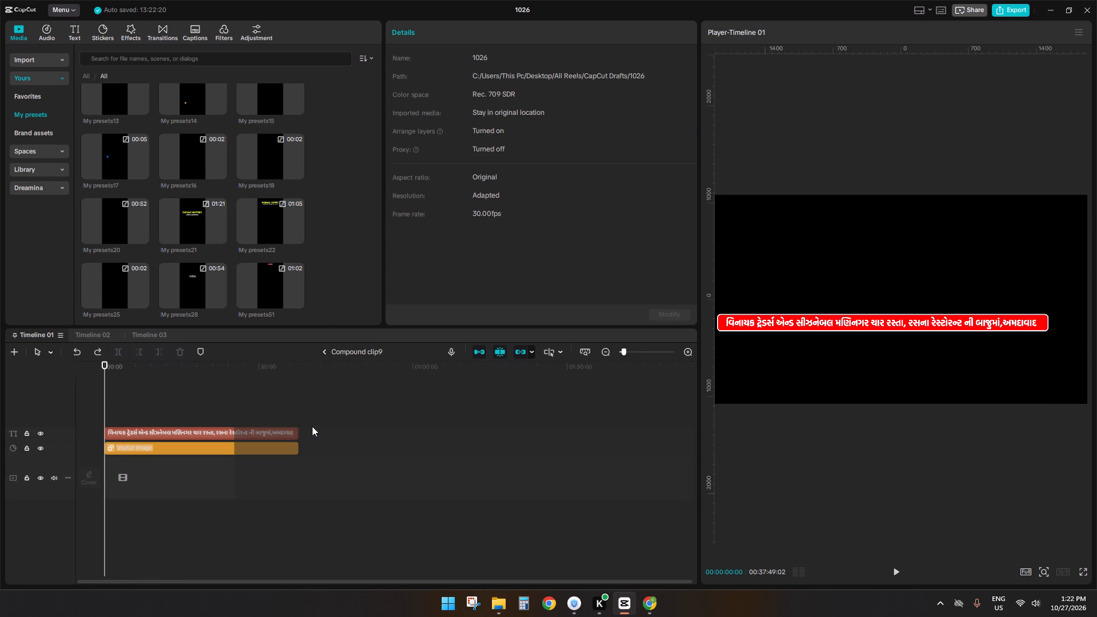
pyautogui.hotkey('ctrl', 'z')
pyautogui.hotkey('ctrl', 'z')
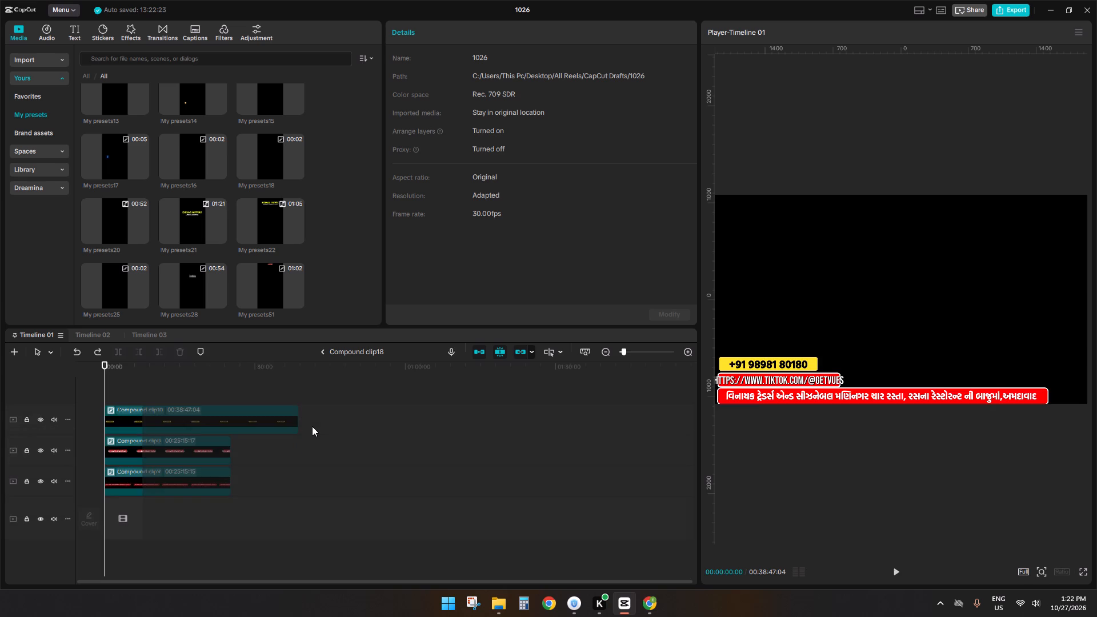
pyautogui.hotkey('ctrl', 'z')
pyautogui.hotkey('ctrl', 'z')
# Copy the label text "Vinayak Traders and Seasonable" and return to the main level of Timeline 01.
pyautogui.click(215, 430)
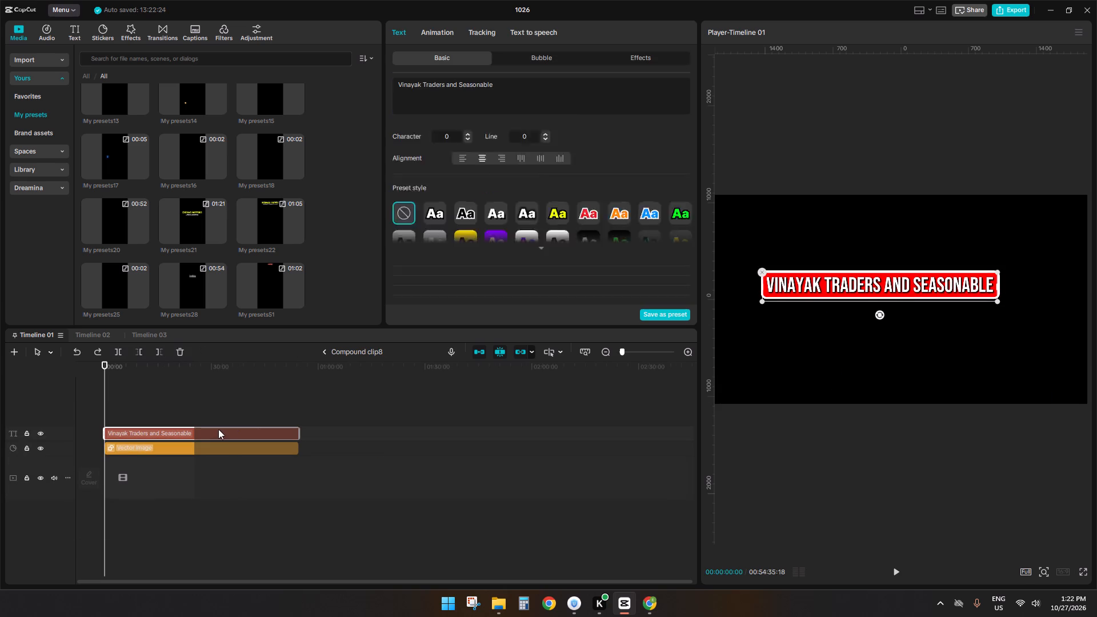
pyautogui.moveTo(545, 83); pyautogui.dragTo(201, 59)
pyautogui.hotkey('ctrl', 'c')
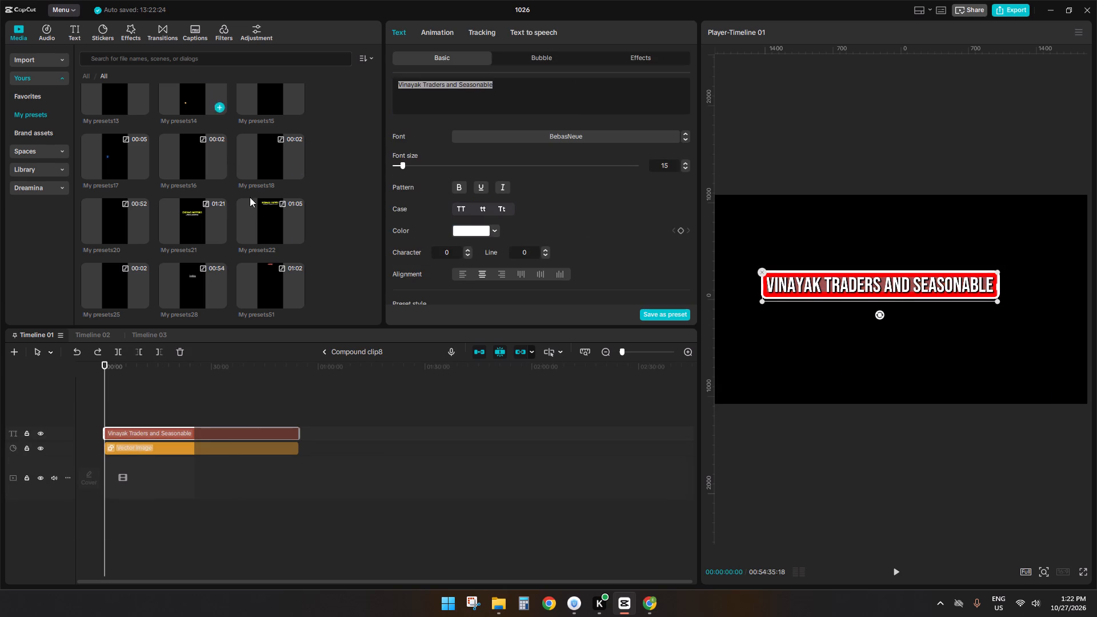
pyautogui.hotkey('ctrl', 'c')
pyautogui.click(321, 349)
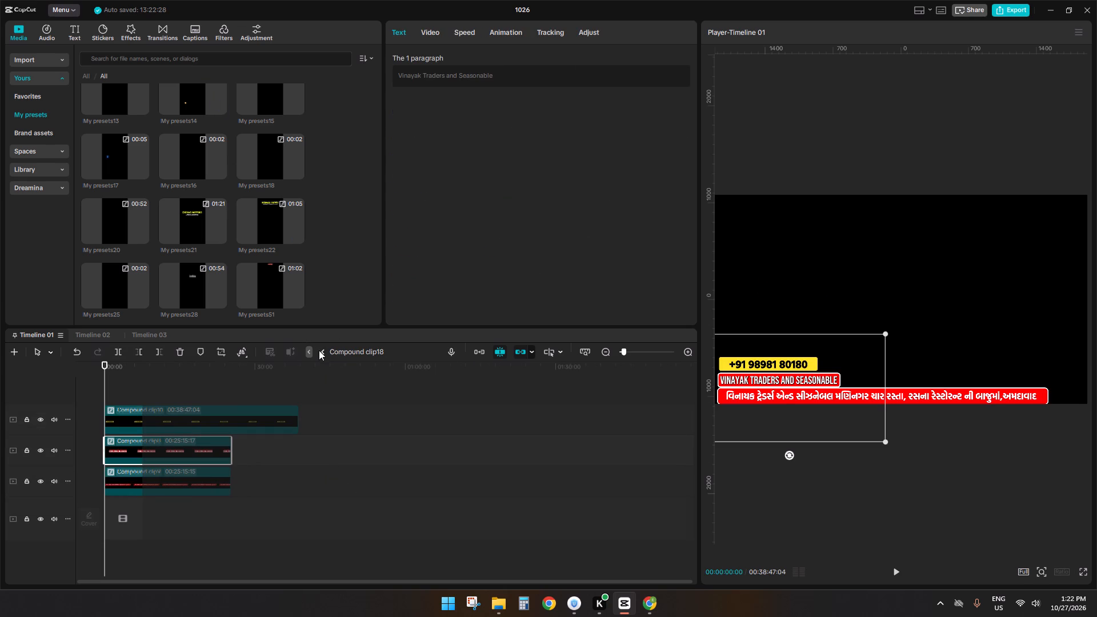
pyautogui.click(321, 350)
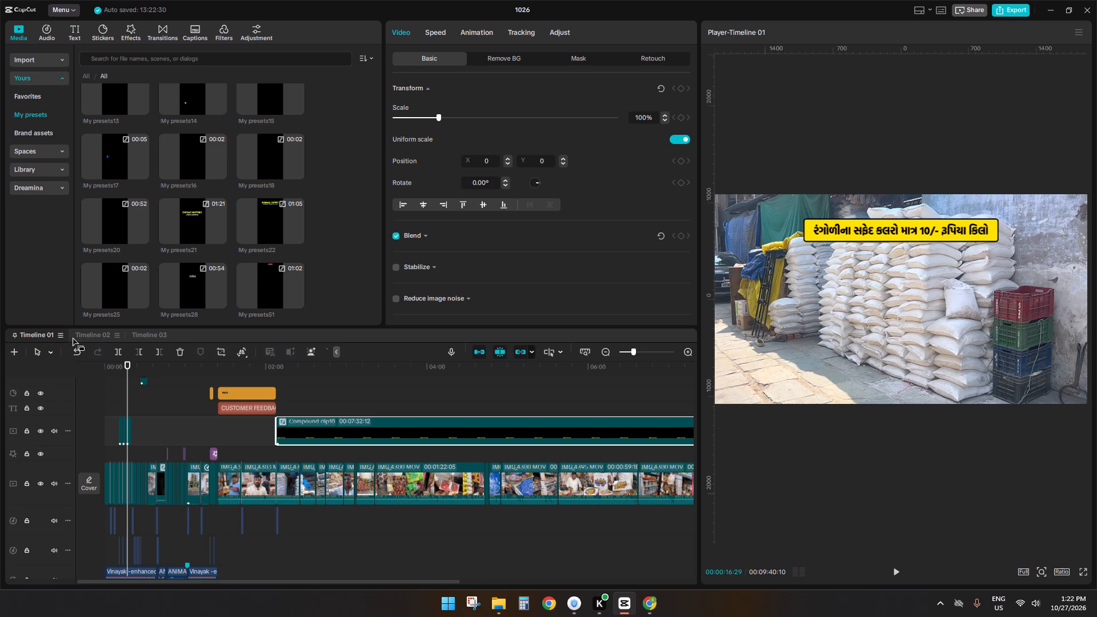
# In Timeline 02's contact overlay compound clip, replace the phone numbers with the shop's number from the clipboard history and enlarge the text slightly.
pyautogui.click(86, 334)
pyautogui.doubleClick(210, 435)
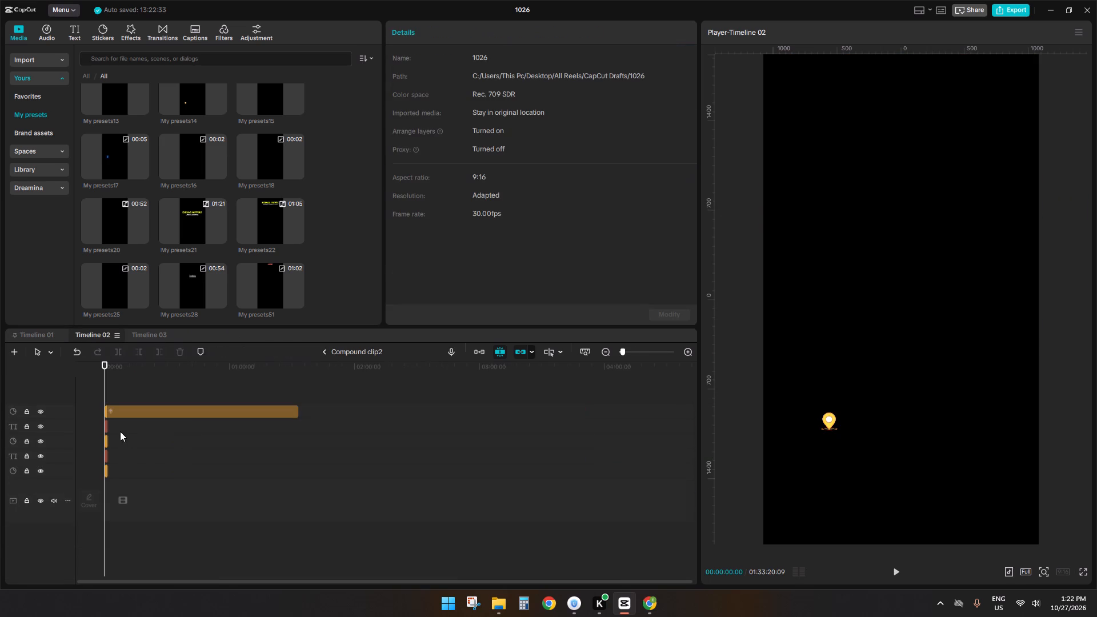
pyautogui.keyDown('ctrl'); pyautogui.scroll(-1, 147, 455); pyautogui.keyUp('ctrl')
pyautogui.keyDown('ctrl'); pyautogui.scroll(9, 147, 455); pyautogui.keyUp('ctrl')
pyautogui.keyDown('ctrl'); pyautogui.scroll(18, 149, 452); pyautogui.keyUp('ctrl')
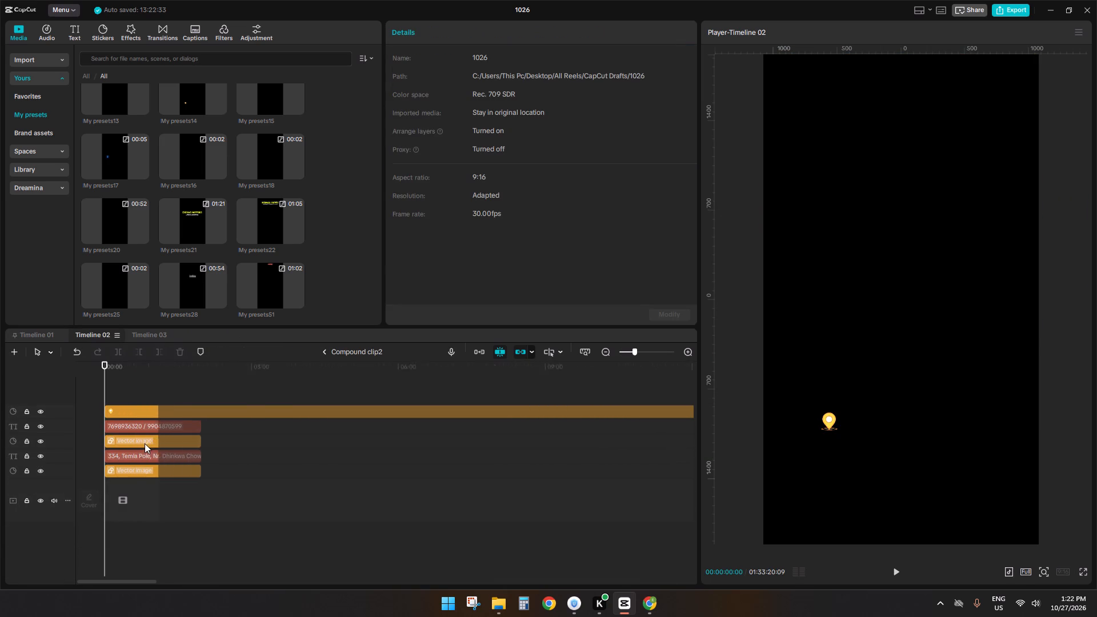
pyautogui.keyDown('ctrl'); pyautogui.scroll(4, 145, 443); pyautogui.keyUp('ctrl')
pyautogui.click(159, 391)
pyautogui.click(153, 420)
pyautogui.click(150, 427)
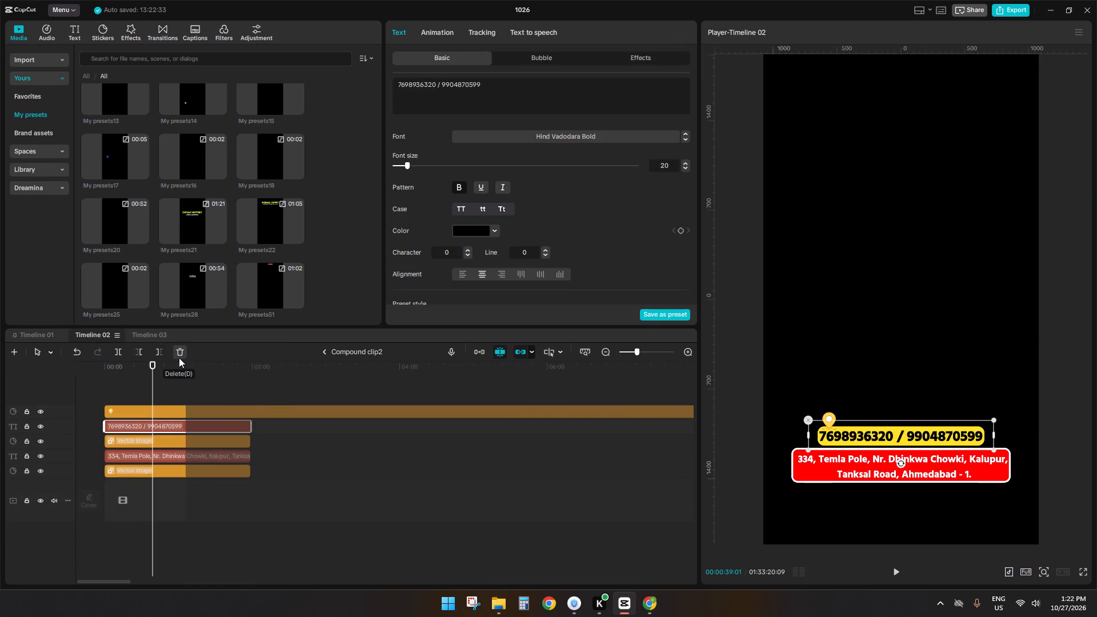
pyautogui.moveTo(498, 79); pyautogui.dragTo(338, 61)
pyautogui.moveTo(502, 84); pyautogui.dragTo(335, 75)
pyautogui.press('super+v')
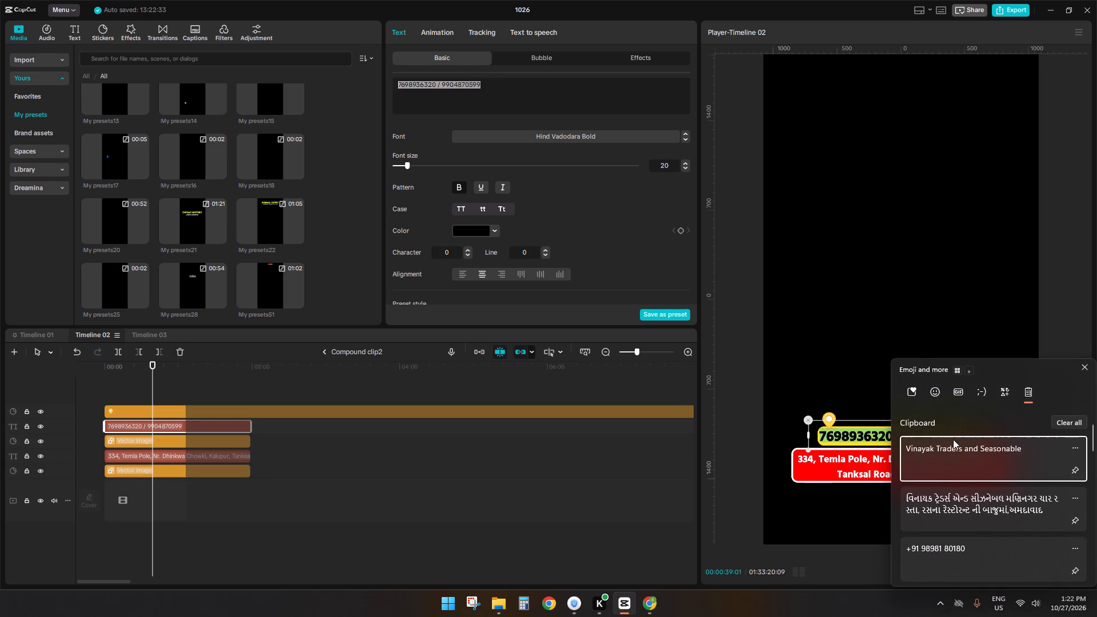
pyautogui.click(942, 543)
pyautogui.hotkey('ctrl', 'v')
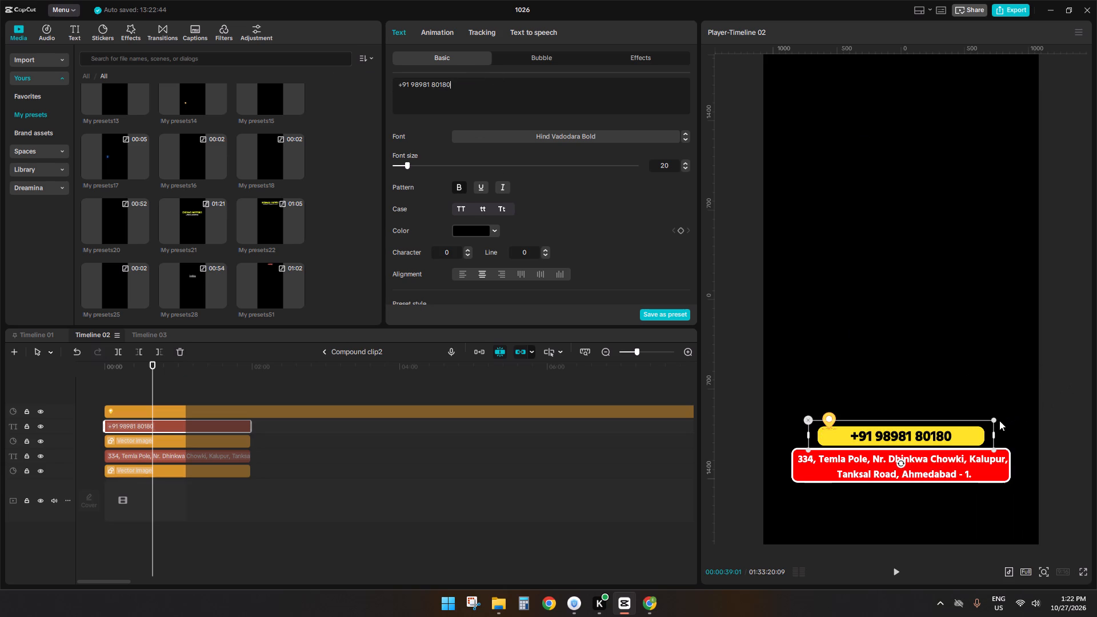
pyautogui.moveTo(994, 420); pyautogui.dragTo(1035, 415)
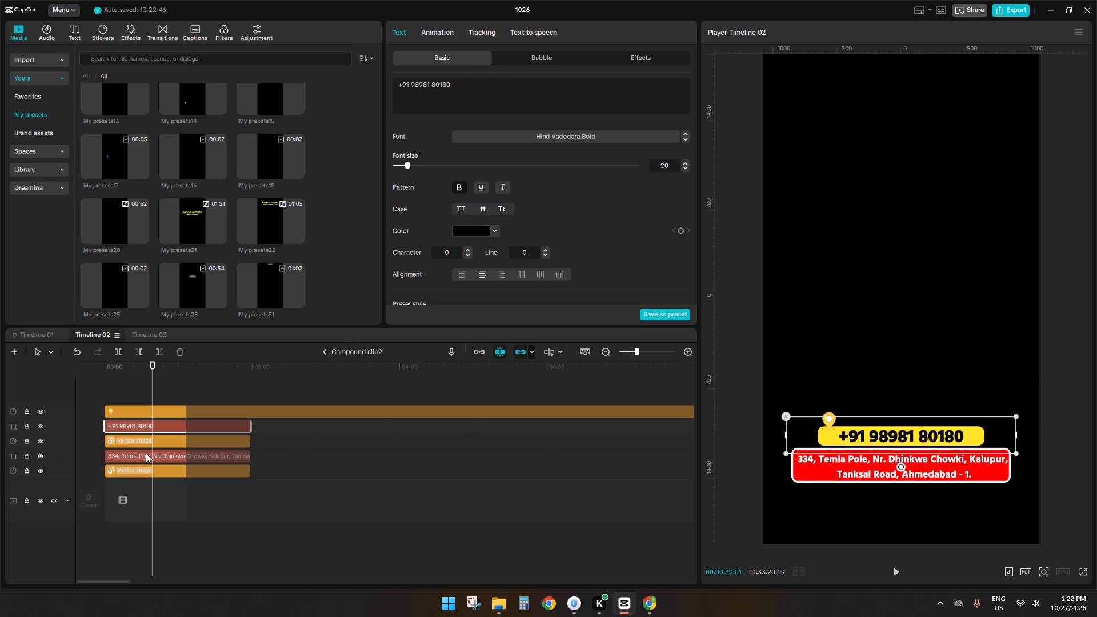
# Replace the address text with the Gujarati shop address from the clipboard history, shrink it to fit the red box, and leave the compound clip.
pyautogui.click(146, 453)
pyautogui.moveTo(644, 86); pyautogui.dragTo(202, 49)
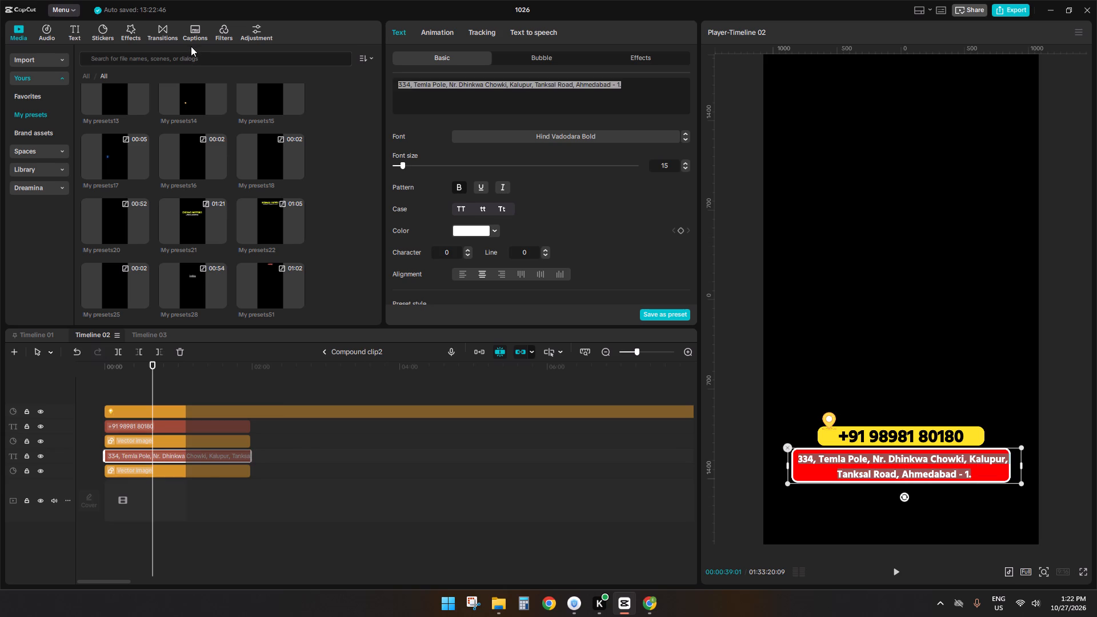
pyautogui.press('super+v')
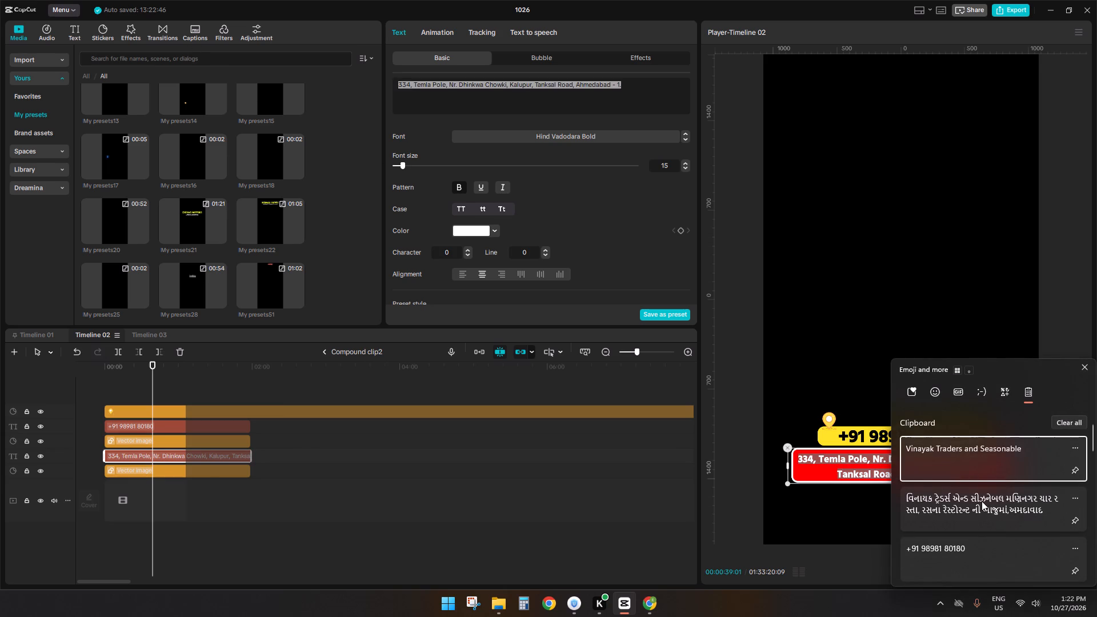
pyautogui.click(982, 501)
pyautogui.hotkey('ctrl', 'v')
pyautogui.moveTo(1021, 450); pyautogui.dragTo(1002, 450)
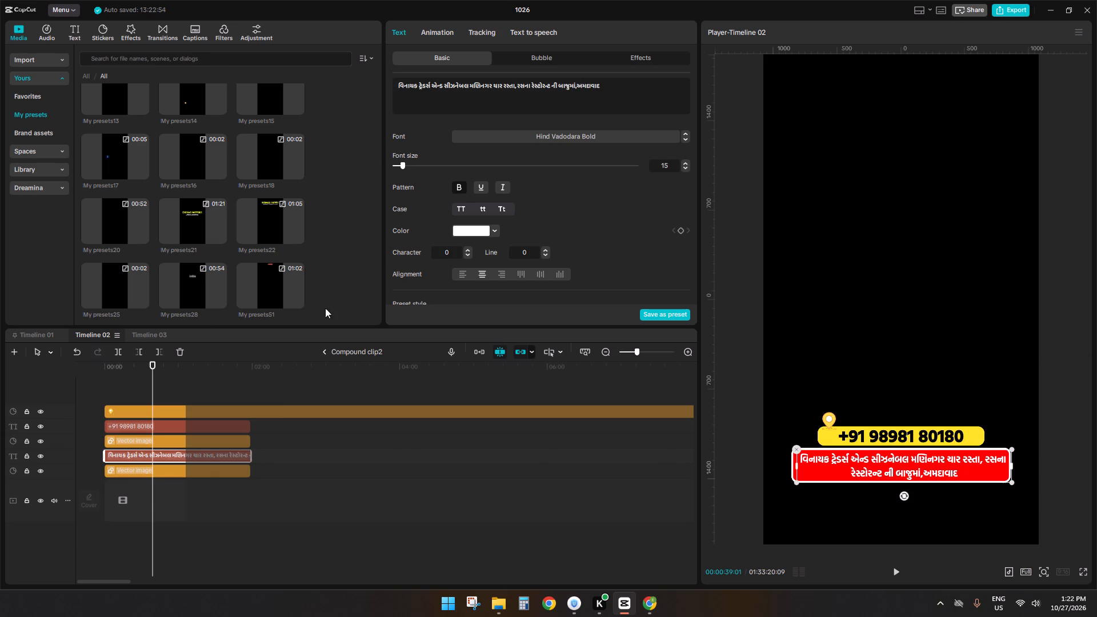
pyautogui.click(325, 349)
# In Timeline 02's title overlay compound clip, replace the yellow "arbuda HANDICRAFT" text with "Vinayak Traders", trimmed from the clipboard-history shop name.
pyautogui.doubleClick(214, 474)
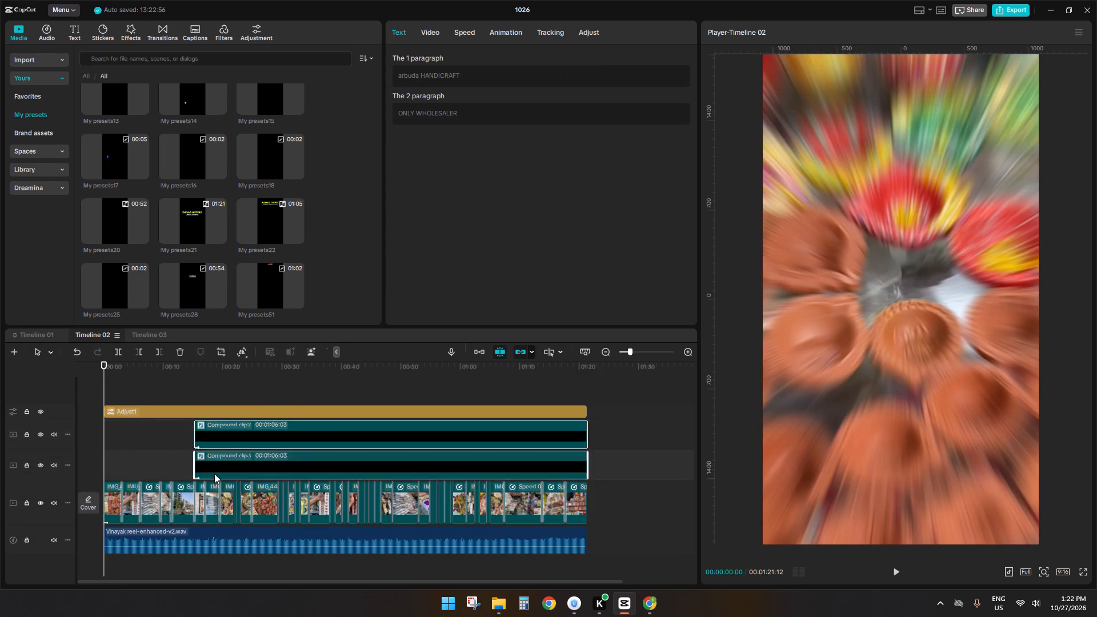
pyautogui.keyDown('ctrl'); pyautogui.scroll(14, 149, 470); pyautogui.keyUp('ctrl')
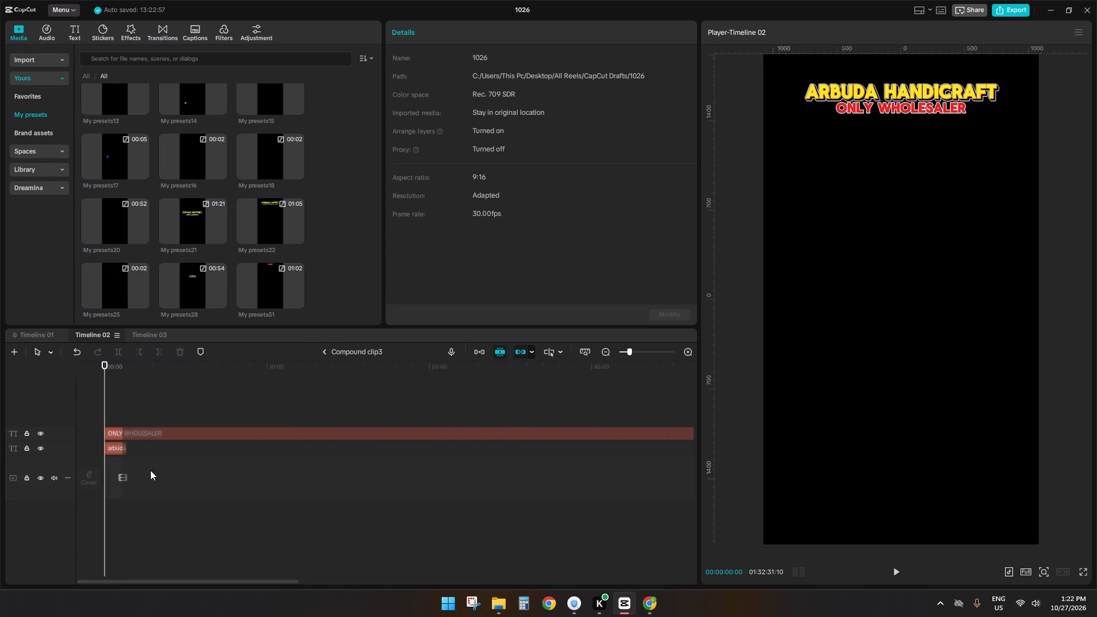
pyautogui.keyDown('ctrl'); pyautogui.scroll(12, 150, 470); pyautogui.keyUp('ctrl')
pyautogui.keyDown('ctrl'); pyautogui.click(145, 431); pyautogui.keyUp('ctrl')
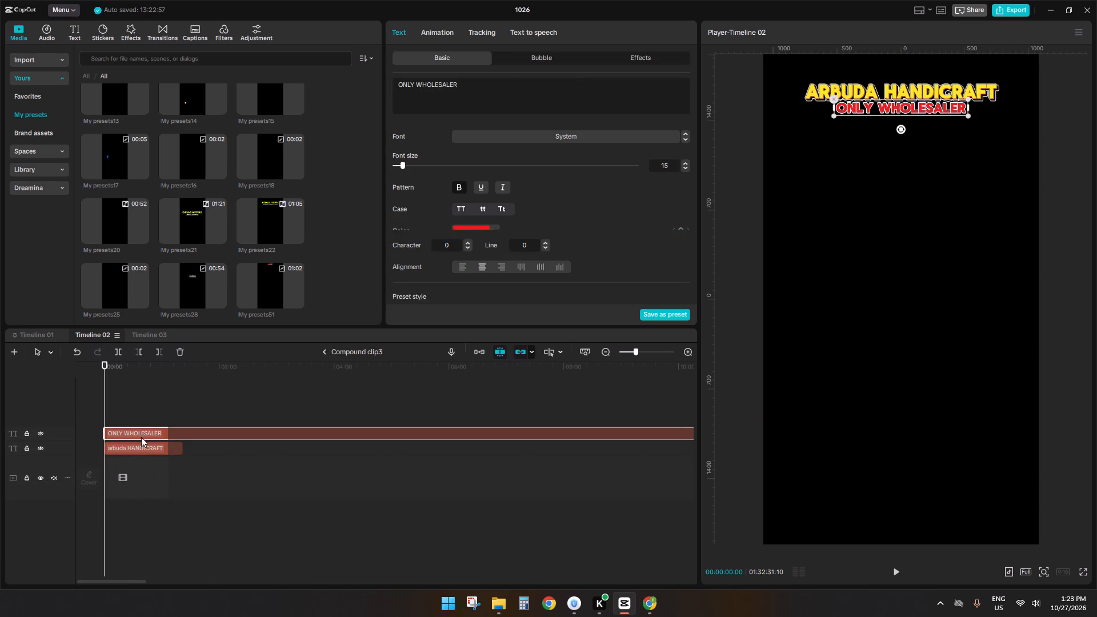
pyautogui.click(137, 447)
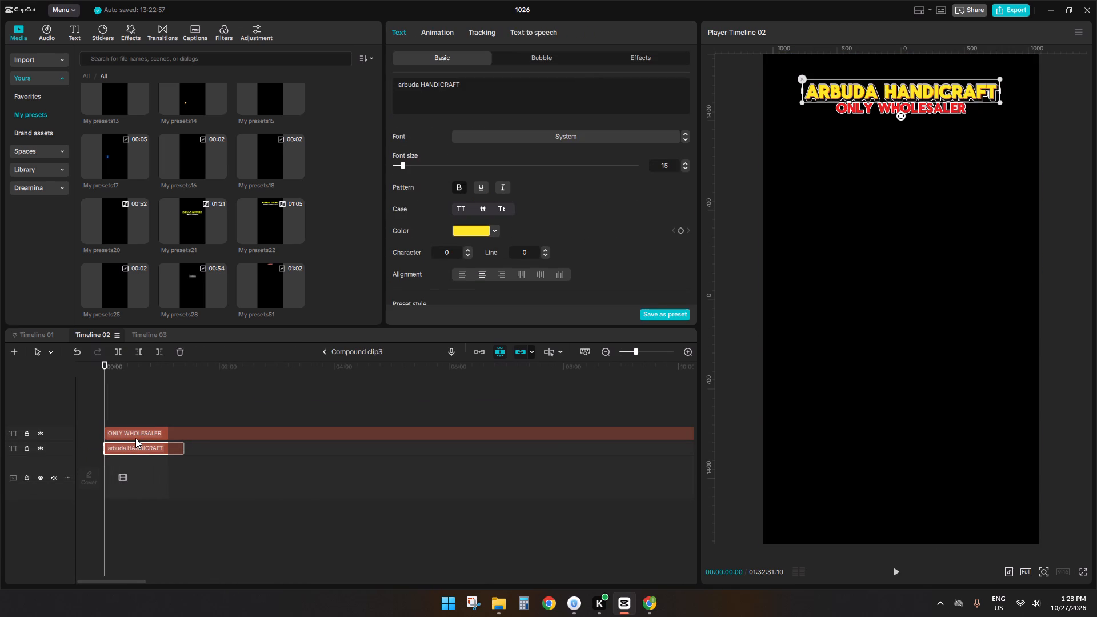
pyautogui.moveTo(482, 99); pyautogui.dragTo(4, 56)
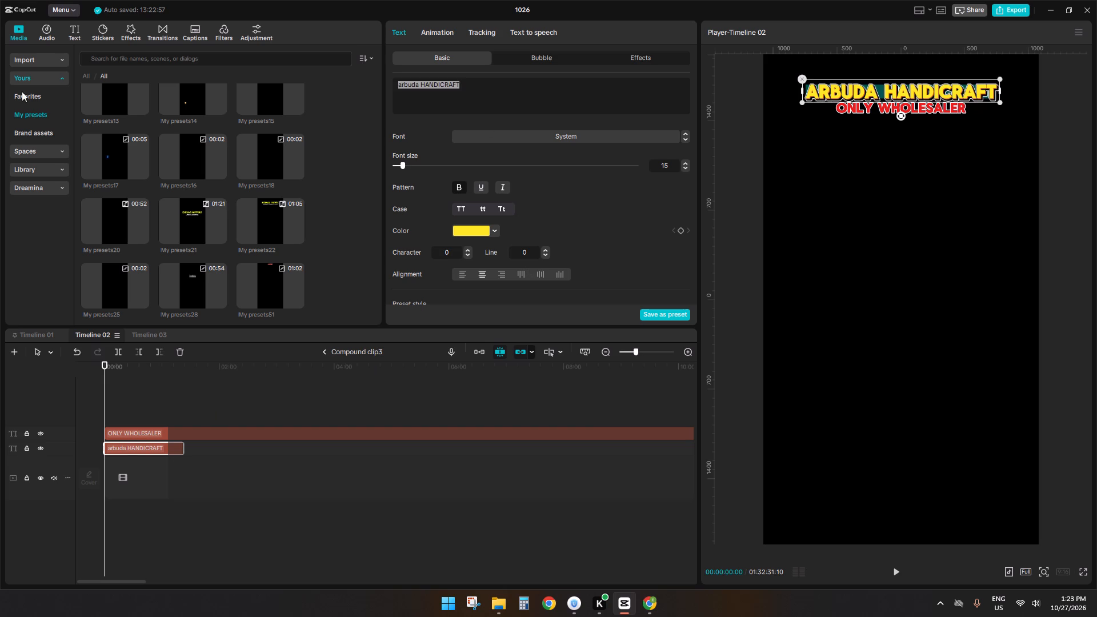
pyautogui.press('super+v')
pyautogui.click(941, 471)
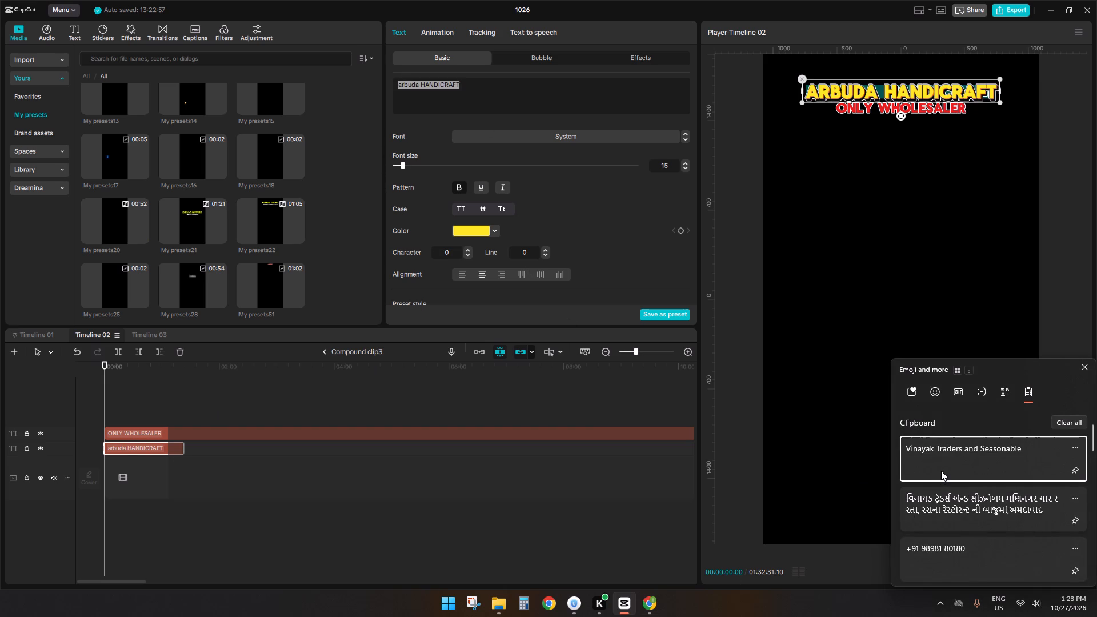
pyautogui.hotkey('ctrl', 'v')
pyautogui.moveTo(447, 83); pyautogui.dragTo(573, 78)
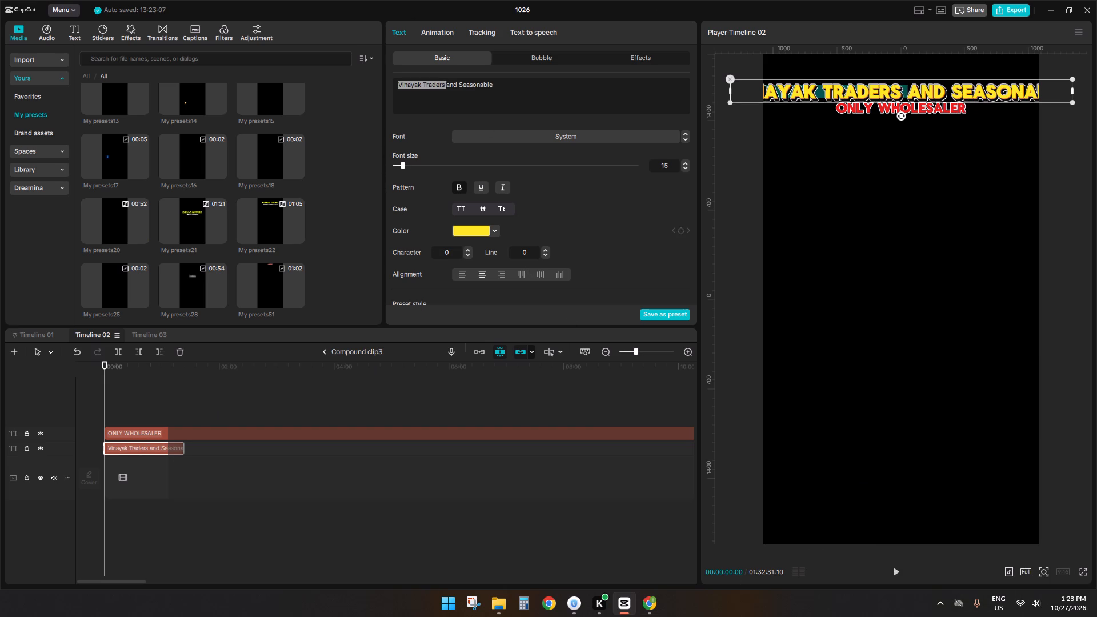
pyautogui.moveTo(508, 98); pyautogui.dragTo(447, 85)
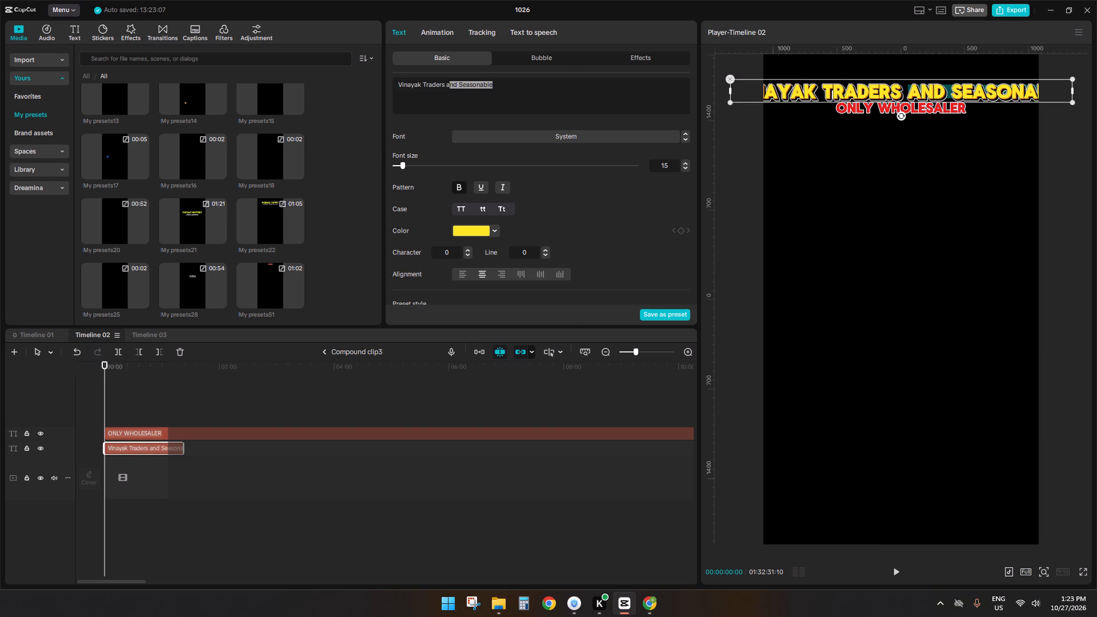
pyautogui.moveTo(447, 85); pyautogui.dragTo(447, 85)
pyautogui.press('BackSpace')
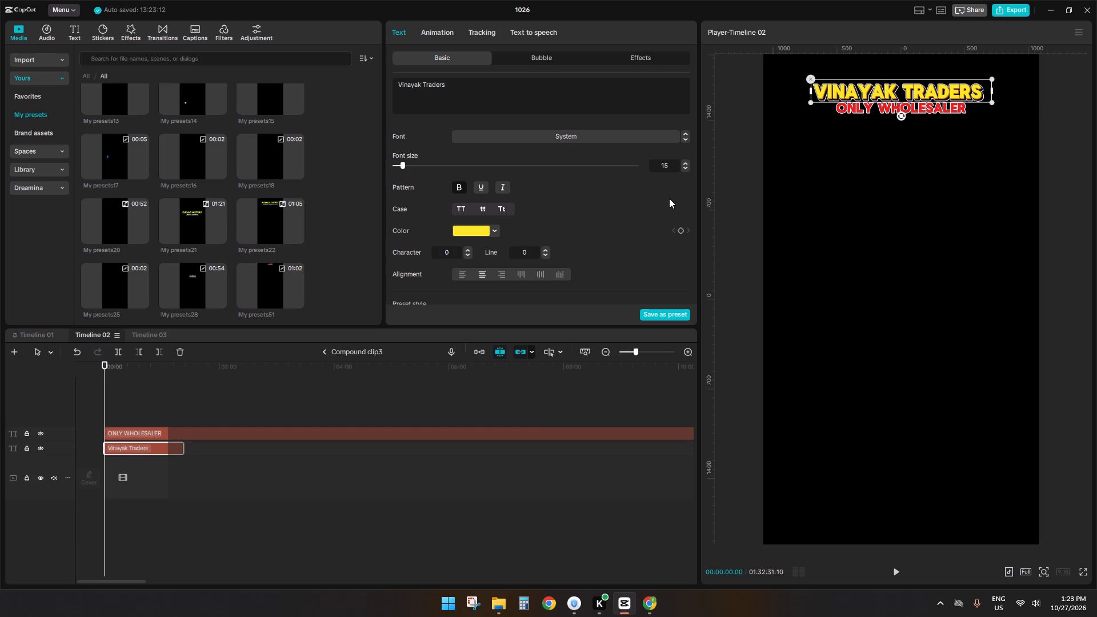
# Replace the red "ONLY WHOLESALER" subtitle with "Seasonable", trimmed from the clipboard-history shop name, and leave the compound clip.
pyautogui.click(121, 430)
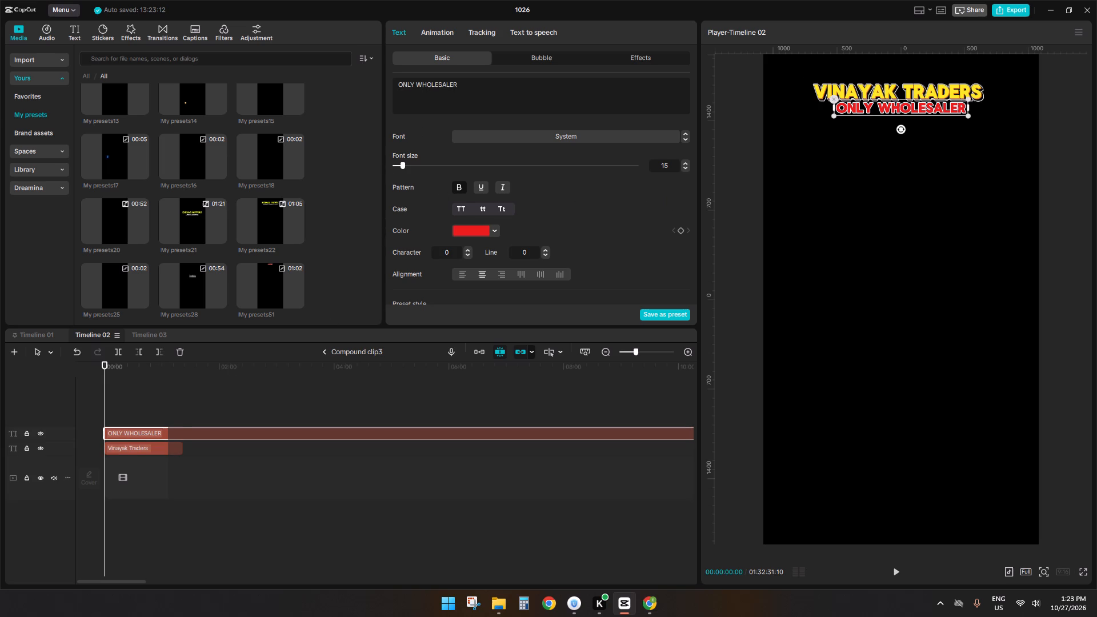
pyautogui.moveTo(499, 91); pyautogui.dragTo(175, 82)
pyautogui.press('super+v')
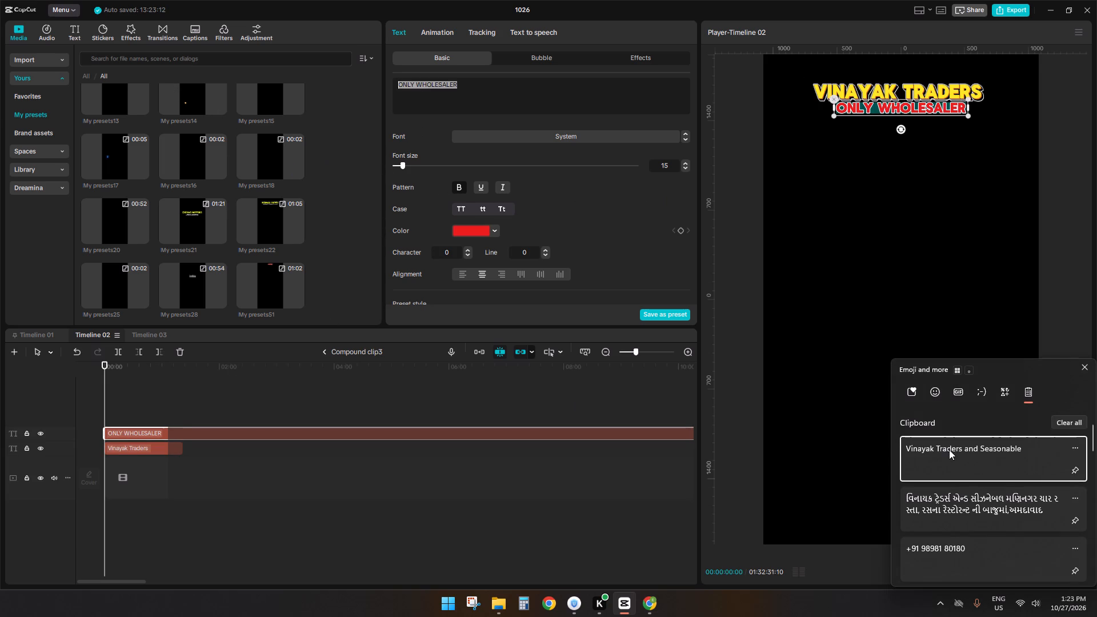
pyautogui.click(949, 450)
pyautogui.hotkey('ctrl', 'v')
pyautogui.moveTo(459, 81); pyautogui.dragTo(344, 70)
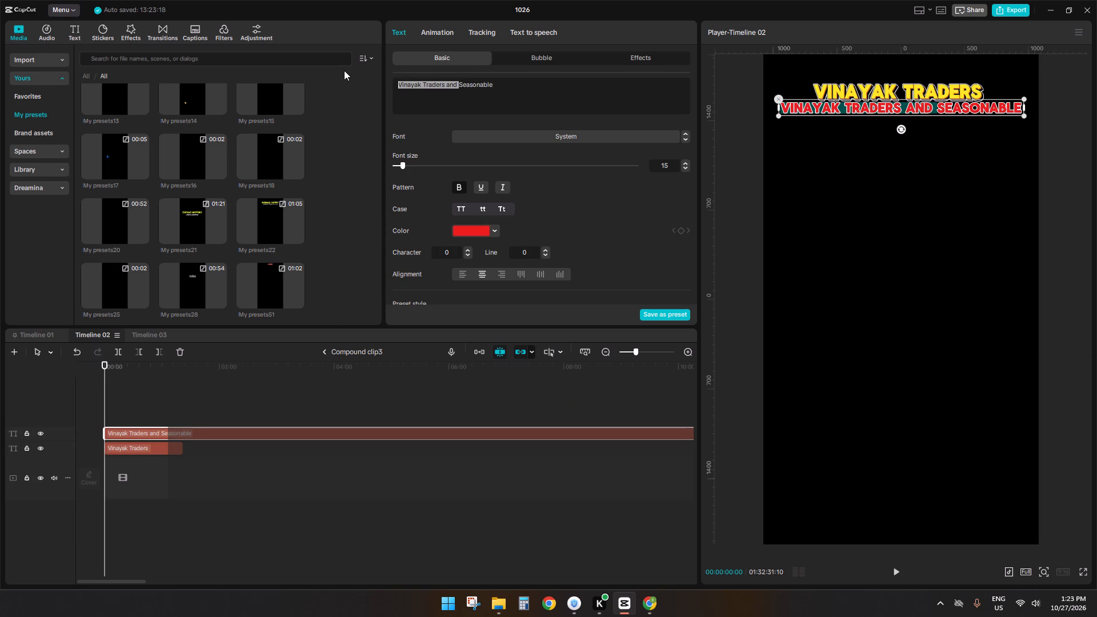
pyautogui.press('BackSpace')
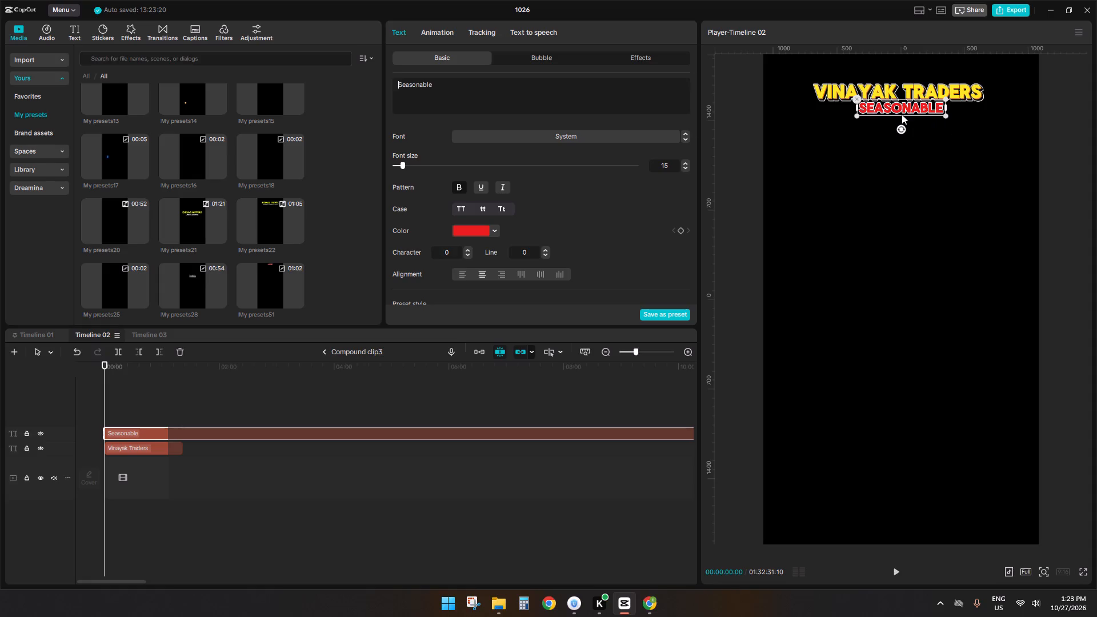
pyautogui.click(323, 347)
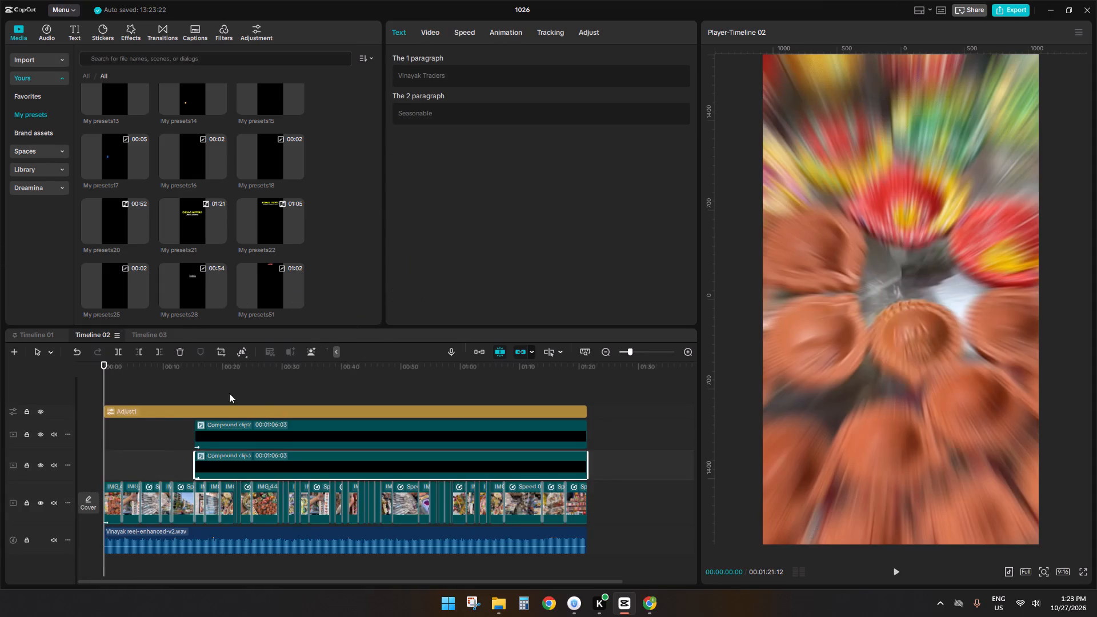
# Play back Timeline 02 to check the title and contact overlays, the contact clip's Flip entry animation, and the reel's opening.
pyautogui.click(217, 400)
pyautogui.press('space')
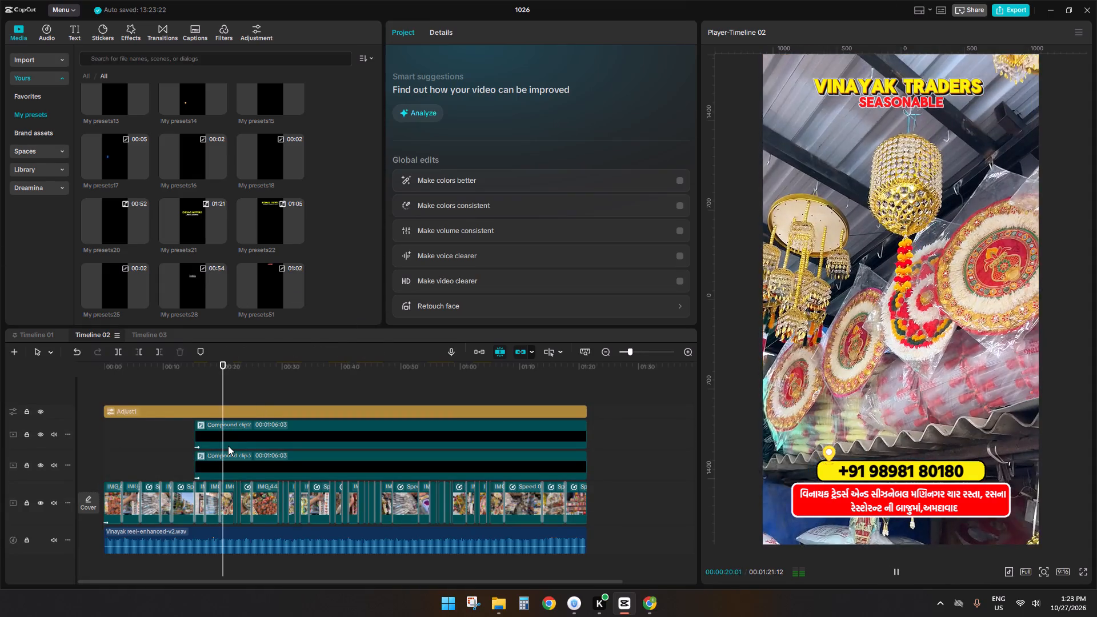
pyautogui.click(228, 446)
pyautogui.press('space')
pyautogui.click(500, 37)
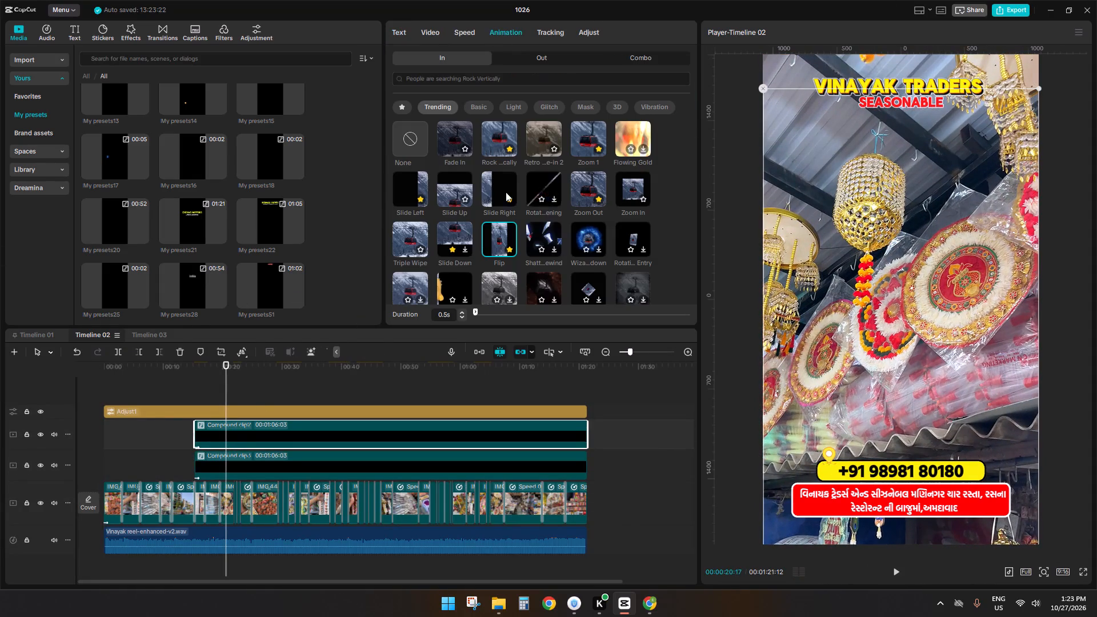
pyautogui.click(490, 243)
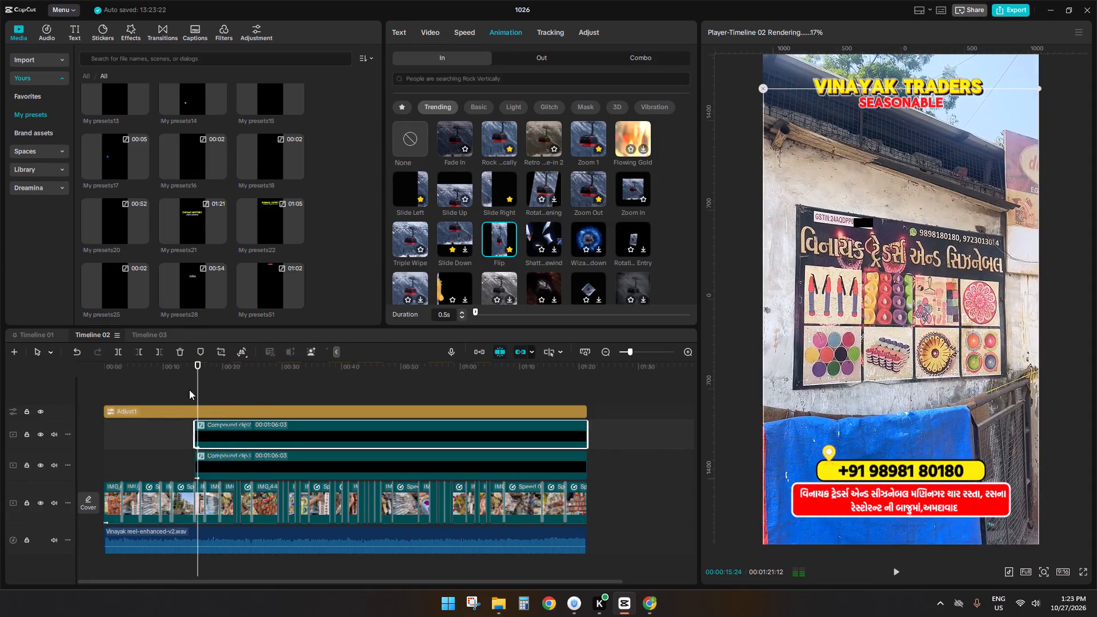
pyautogui.click(189, 389)
pyautogui.moveTo(189, 389); pyautogui.dragTo(197, 388)
pyautogui.press('space')
pyautogui.keyDown('ctrl'); pyautogui.scroll(3, 246, 412); pyautogui.keyUp('ctrl')
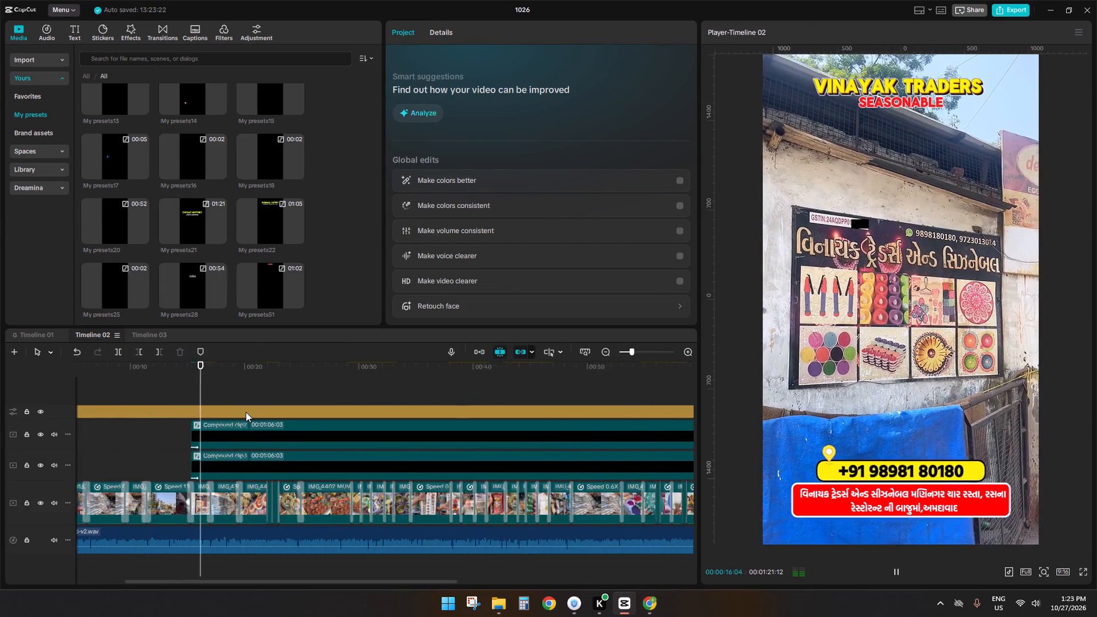
pyautogui.keyDown('ctrl'); pyautogui.scroll(3, 246, 412); pyautogui.keyUp('ctrl')
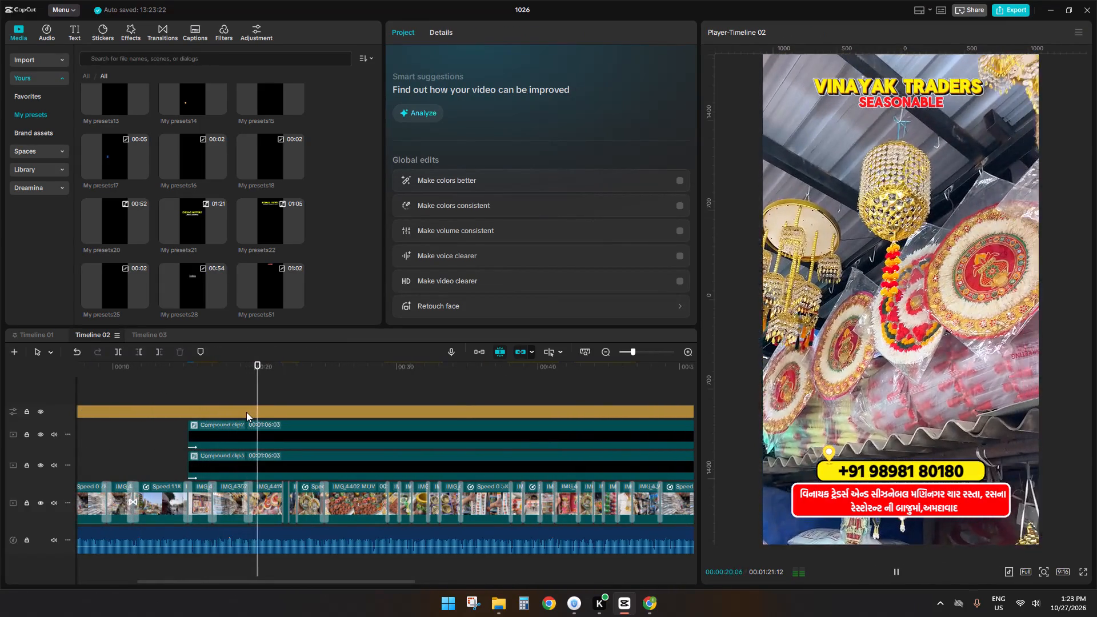
pyautogui.click(146, 434)
pyautogui.moveTo(146, 434); pyautogui.dragTo(0, 438)
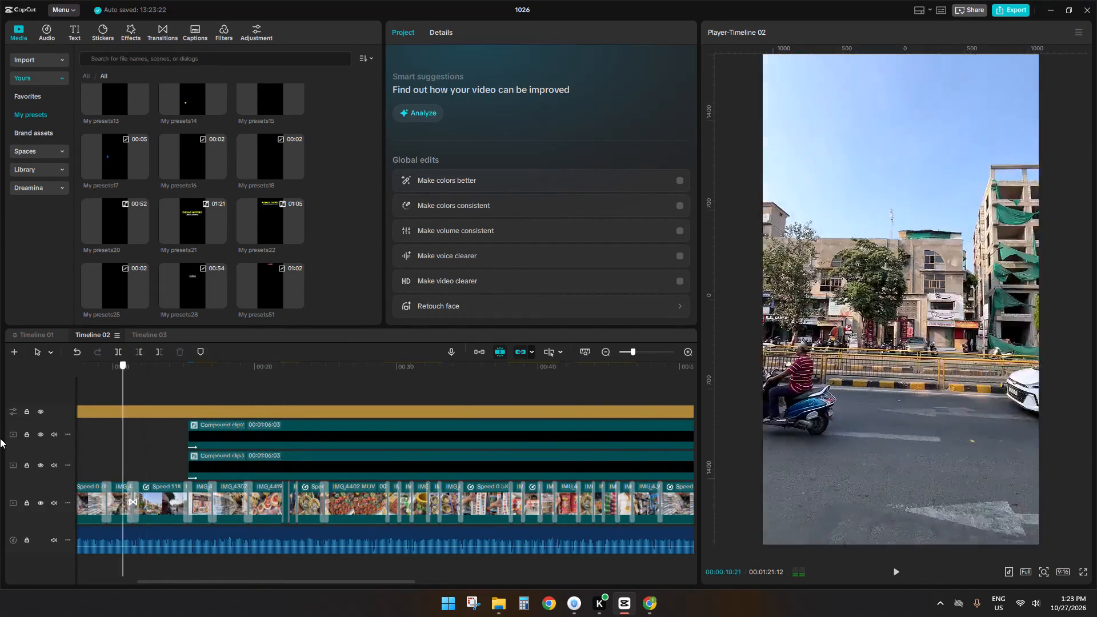
pyautogui.moveTo(0, 438); pyautogui.dragTo(0, 442)
pyautogui.press('space')
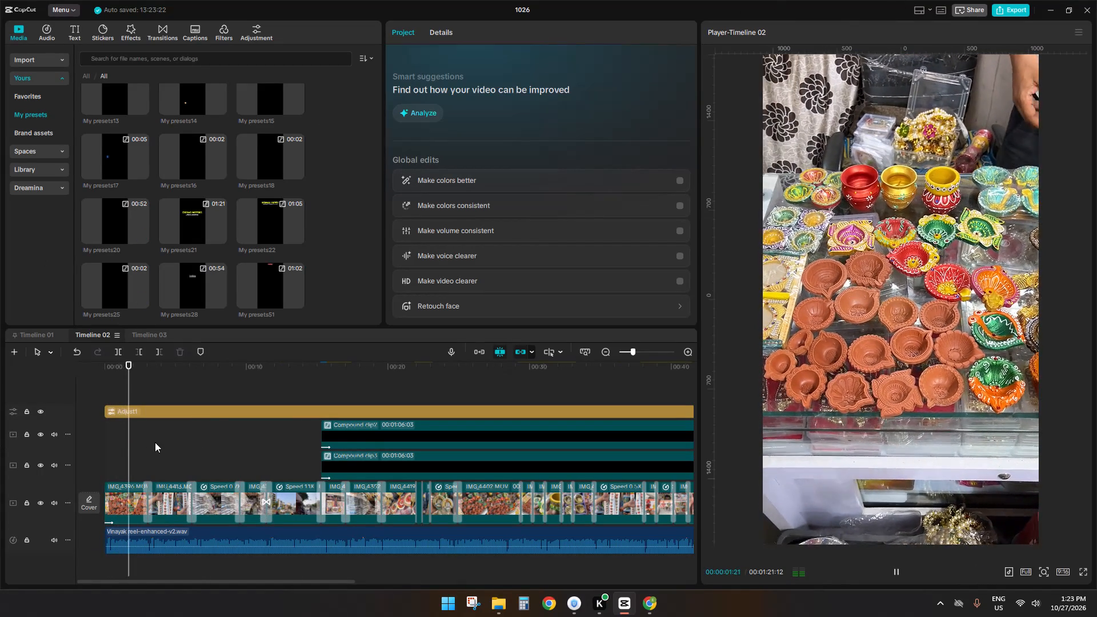
# Copy the "SPECIAL દીવાની VARIETY માત્ર 80/- પૈસા" label clip from Timeline 01 to the start of Timeline 02, on the track below the adjustment layer.
pyautogui.click(152, 444)
pyautogui.moveTo(152, 444); pyautogui.dragTo(113, 448)
pyautogui.moveTo(113, 448); pyautogui.dragTo(94, 450)
pyautogui.click(47, 342)
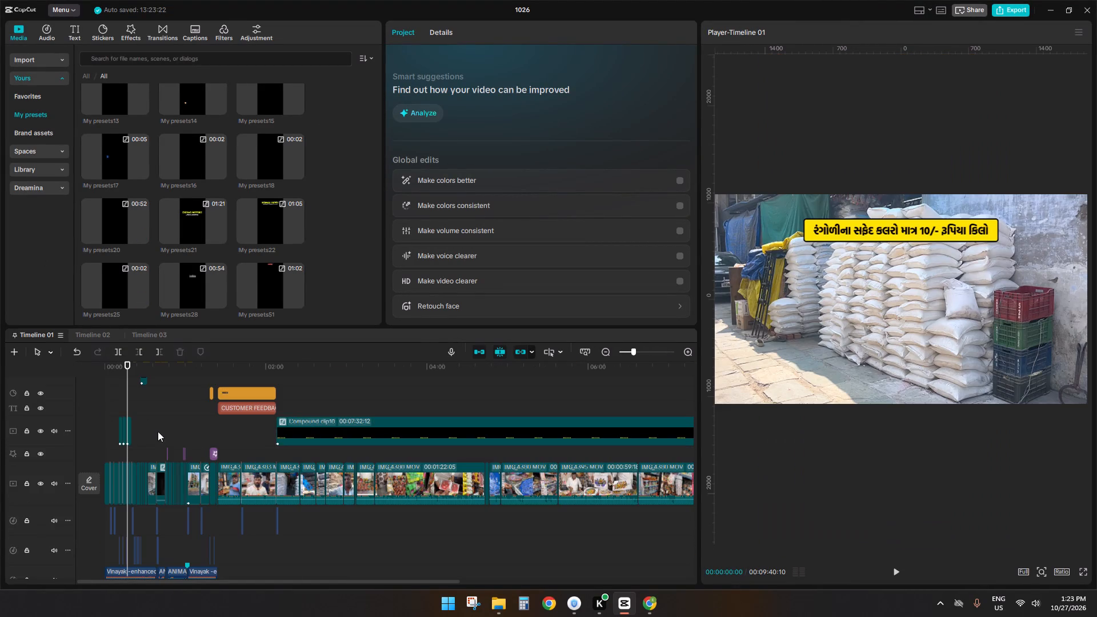
pyautogui.scroll(5, 154, 432)
pyautogui.keyDown('ctrl'); pyautogui.scroll(15, 170, 475); pyautogui.keyUp('ctrl')
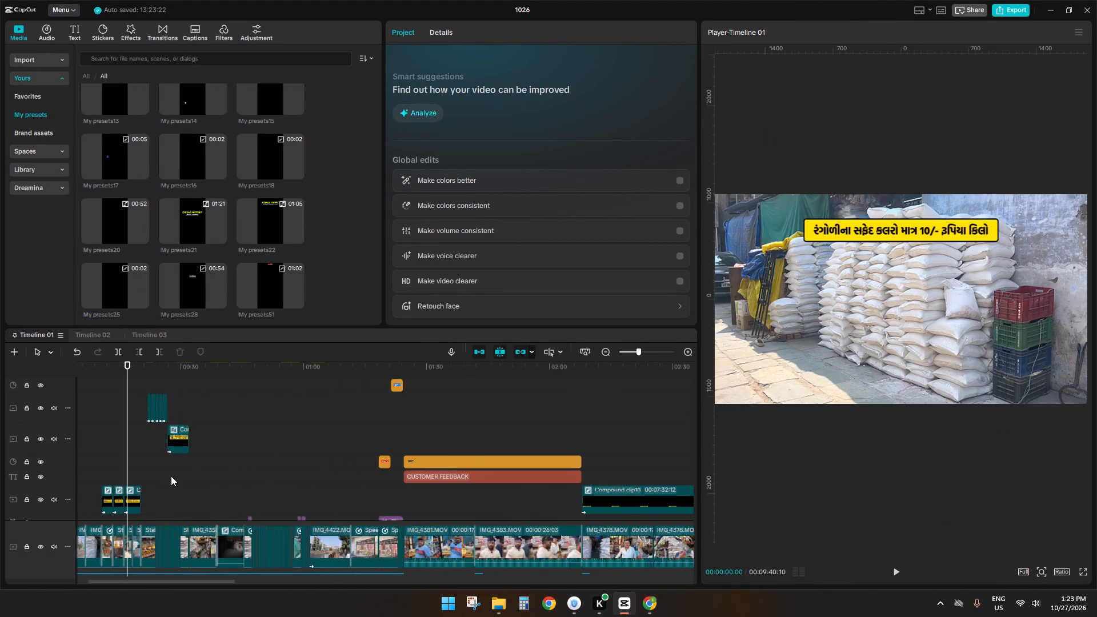
pyautogui.click(91, 472)
pyautogui.press('space')
pyautogui.keyDown('ctrl'); pyautogui.scroll(10, 197, 497); pyautogui.keyUp('ctrl')
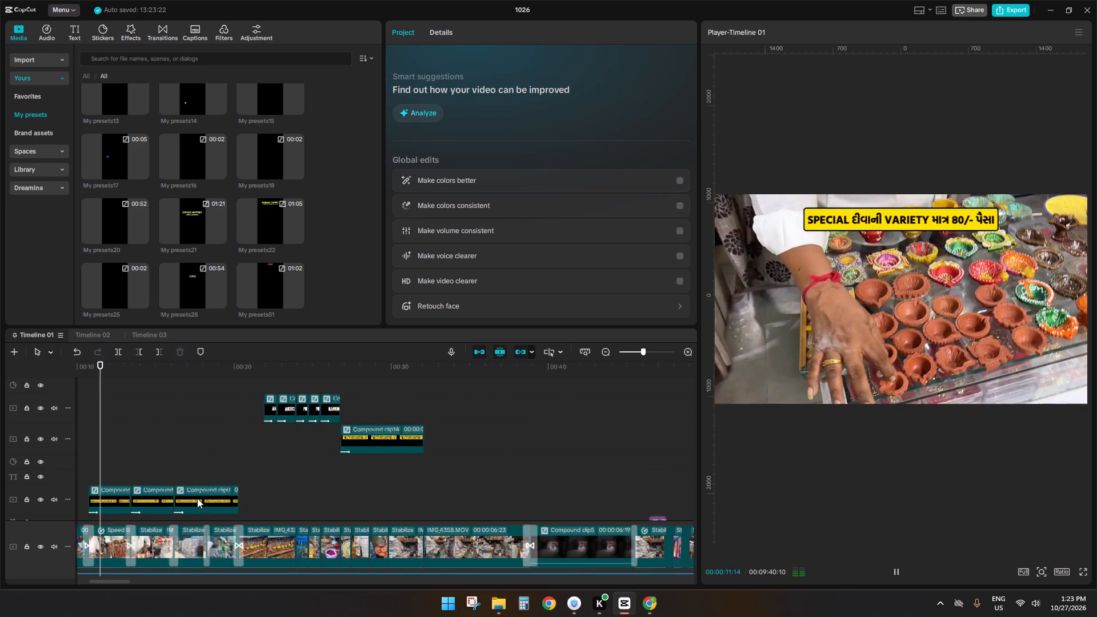
pyautogui.press('space')
pyautogui.click(129, 495)
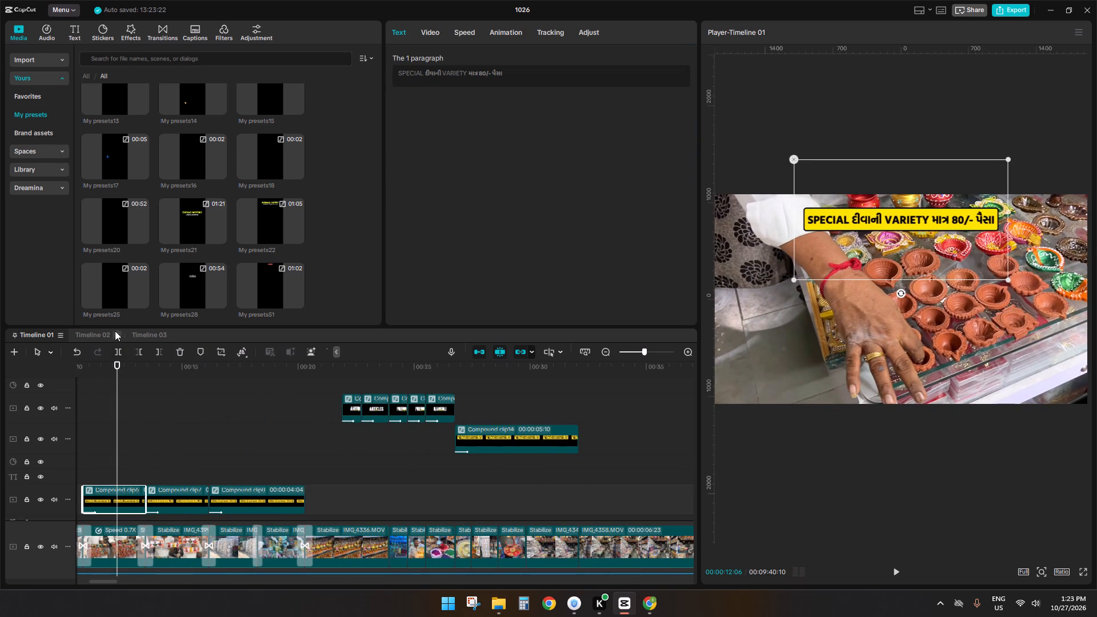
pyautogui.hotkey('ctrl', 'c')
pyautogui.keyDown('ctrl'); pyautogui.click(92, 335); pyautogui.keyUp('ctrl')
pyautogui.hotkey('ctrl', 'v')
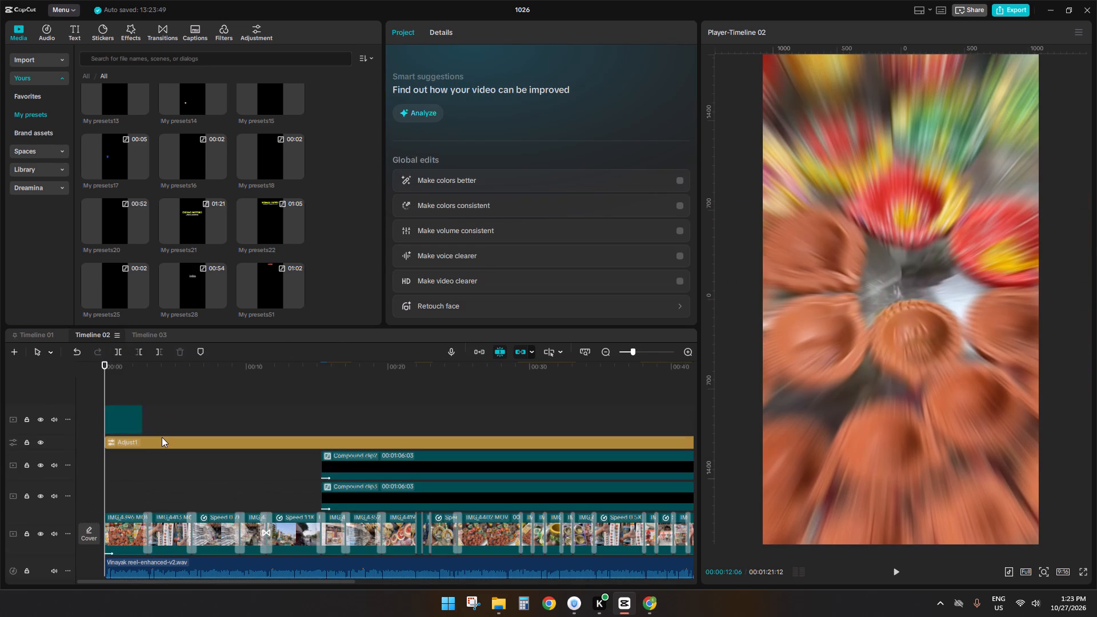
pyautogui.moveTo(130, 411); pyautogui.dragTo(131, 475)
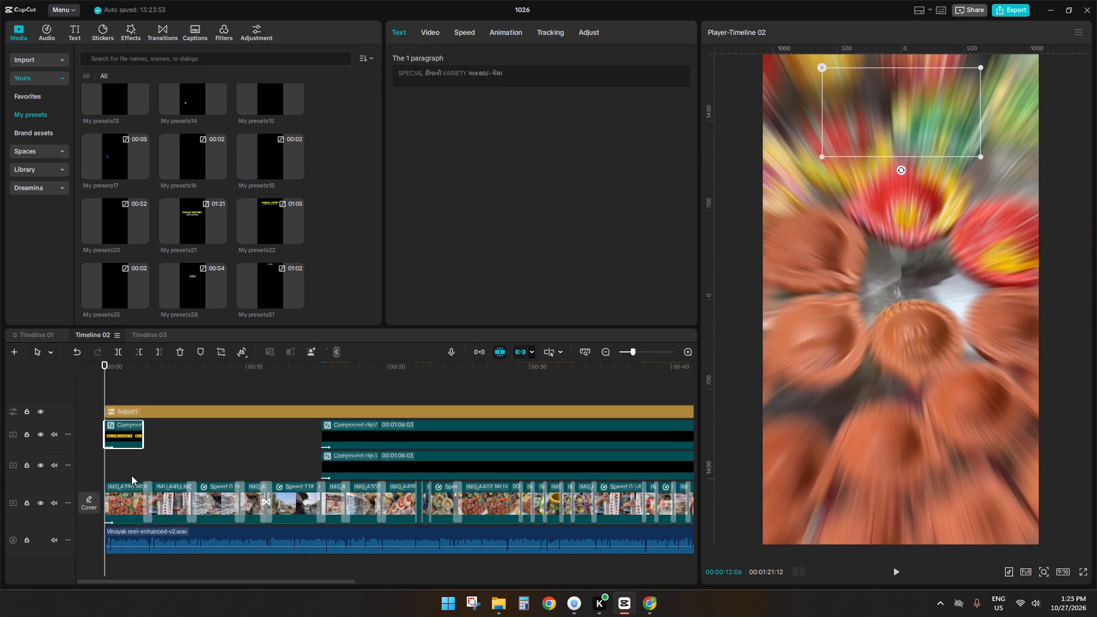
# Enlarge the pasted yellow price label to nearly the full frame width and shift it slightly downward.
pyautogui.press('space')
pyautogui.press('space')
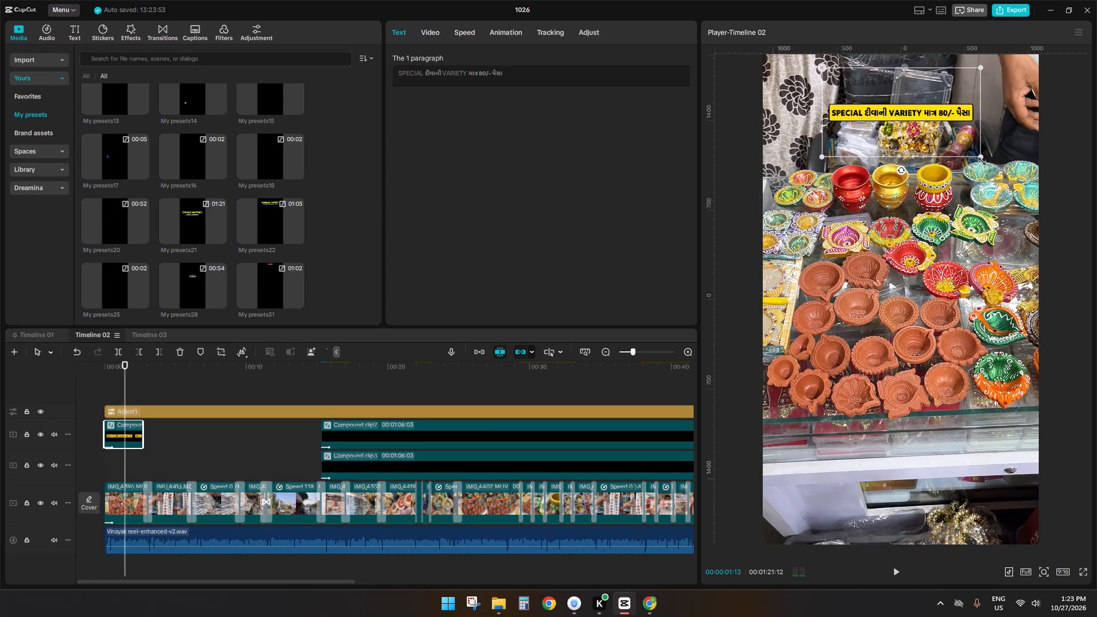
pyautogui.moveTo(979, 159); pyautogui.dragTo(992, 245)
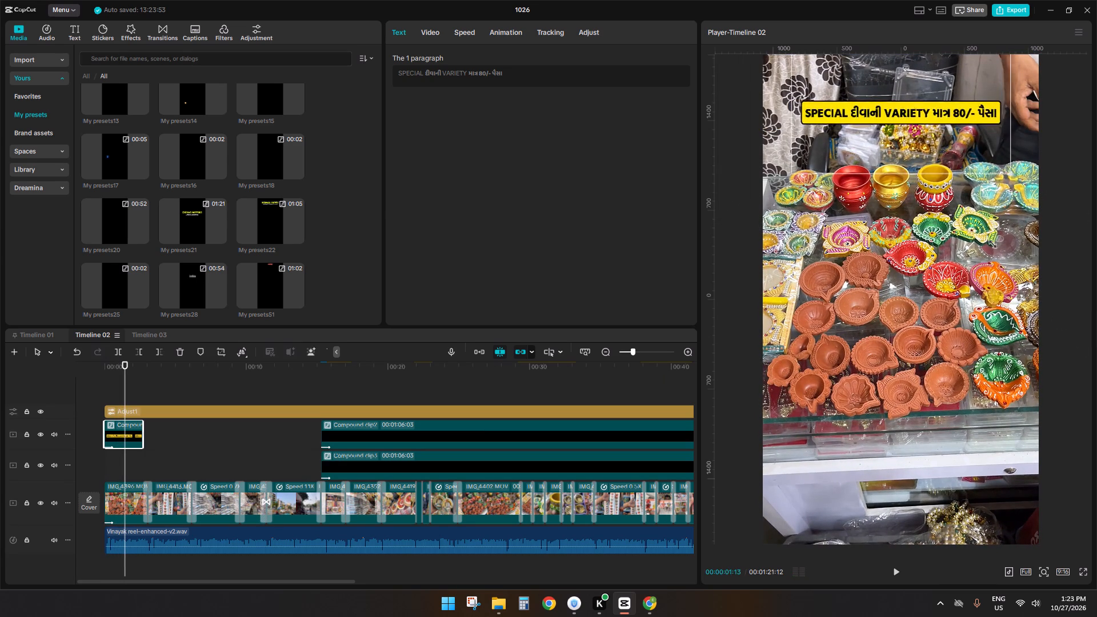
pyautogui.moveTo(992, 245); pyautogui.dragTo(1024, 267)
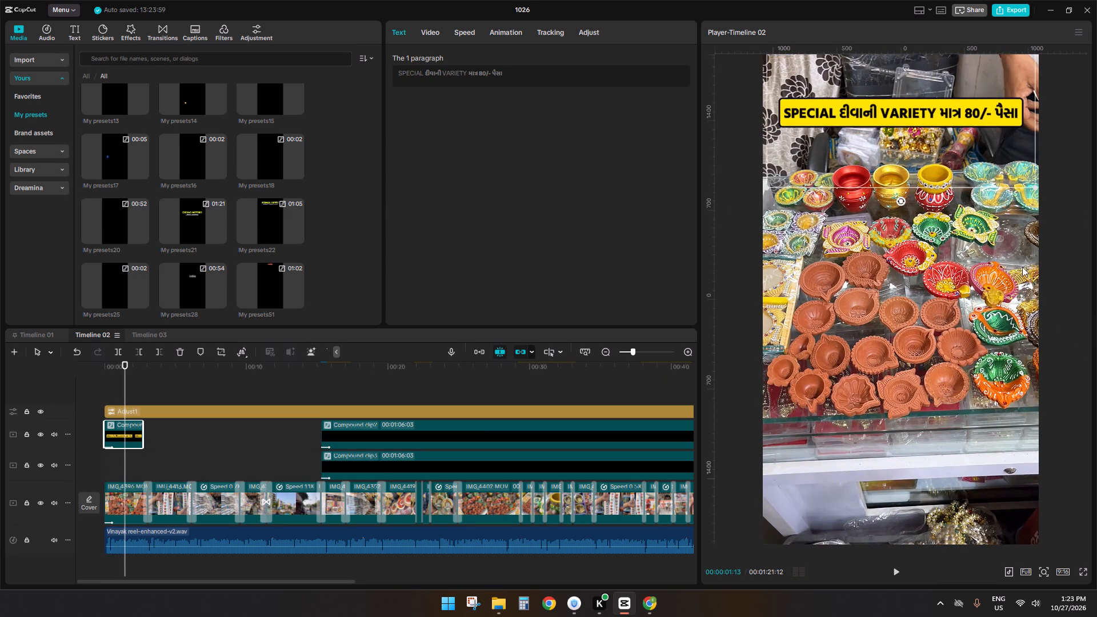
pyautogui.press('space')
pyautogui.click(927, 134)
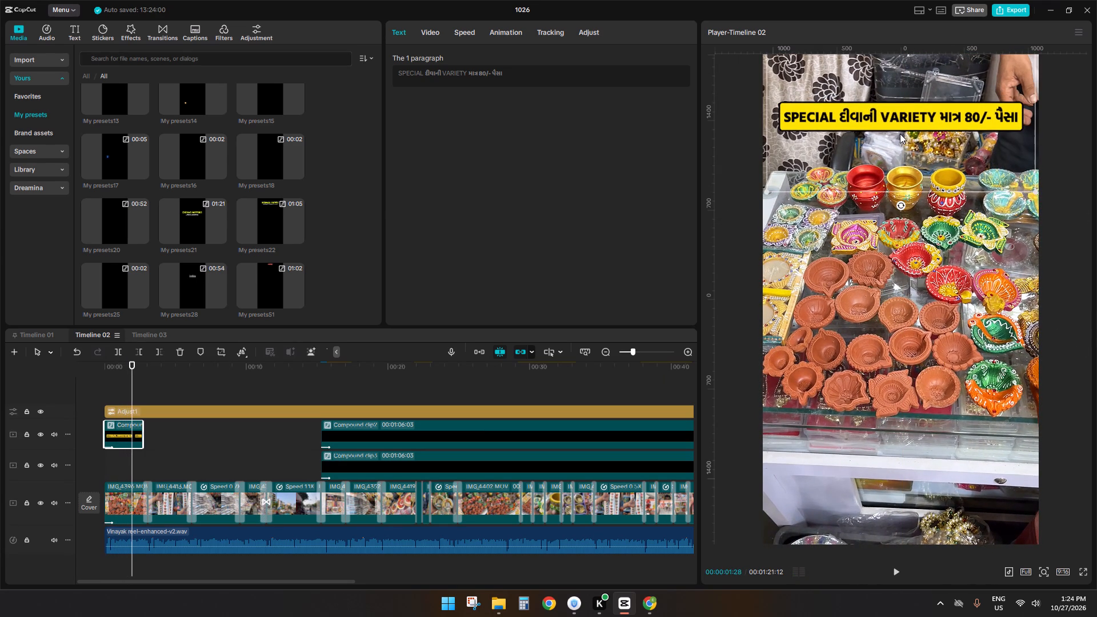
# Extend the price label clip's end to about 3 seconds, where the opening diya shot transitions to the next footage clip.
pyautogui.press('space')
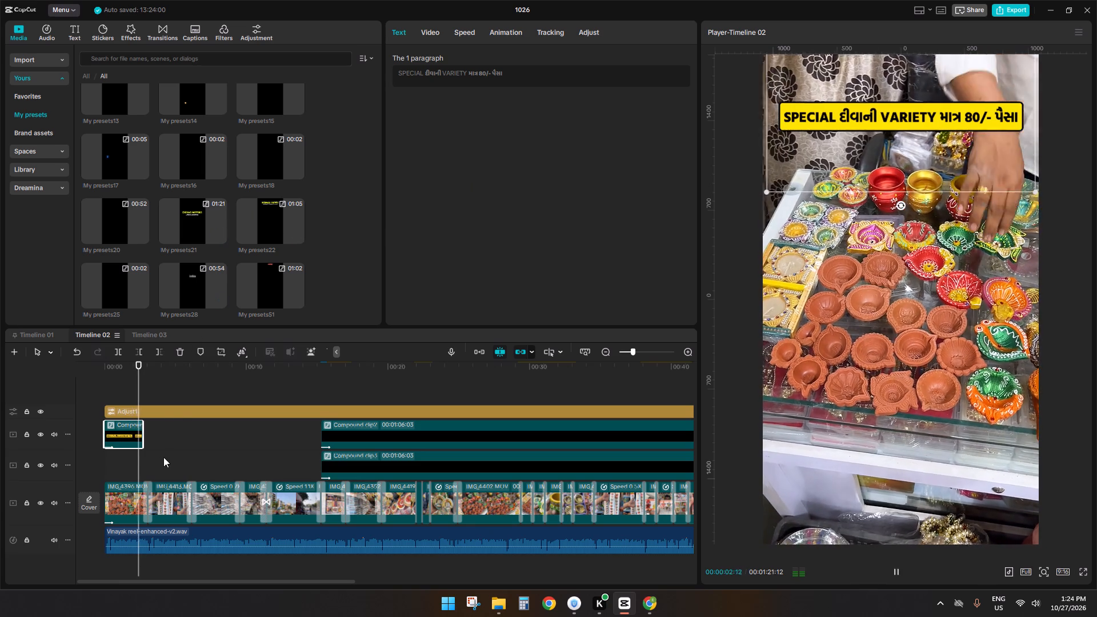
pyautogui.press('space')
pyautogui.moveTo(143, 435); pyautogui.dragTo(149, 435)
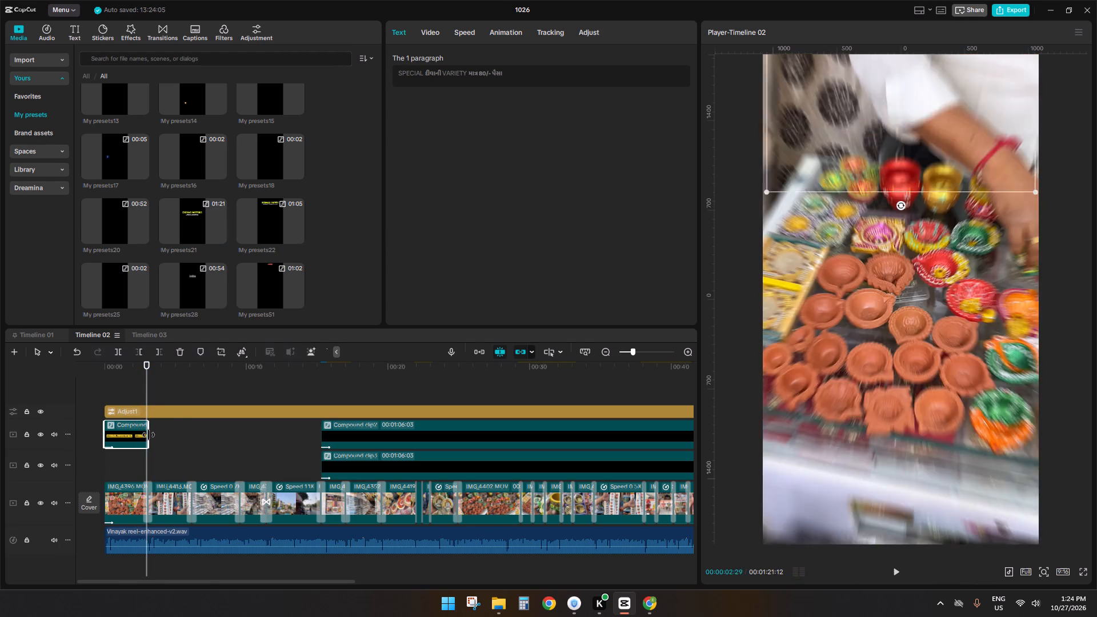
pyautogui.press('space')
pyautogui.click(148, 456)
pyautogui.click(145, 444)
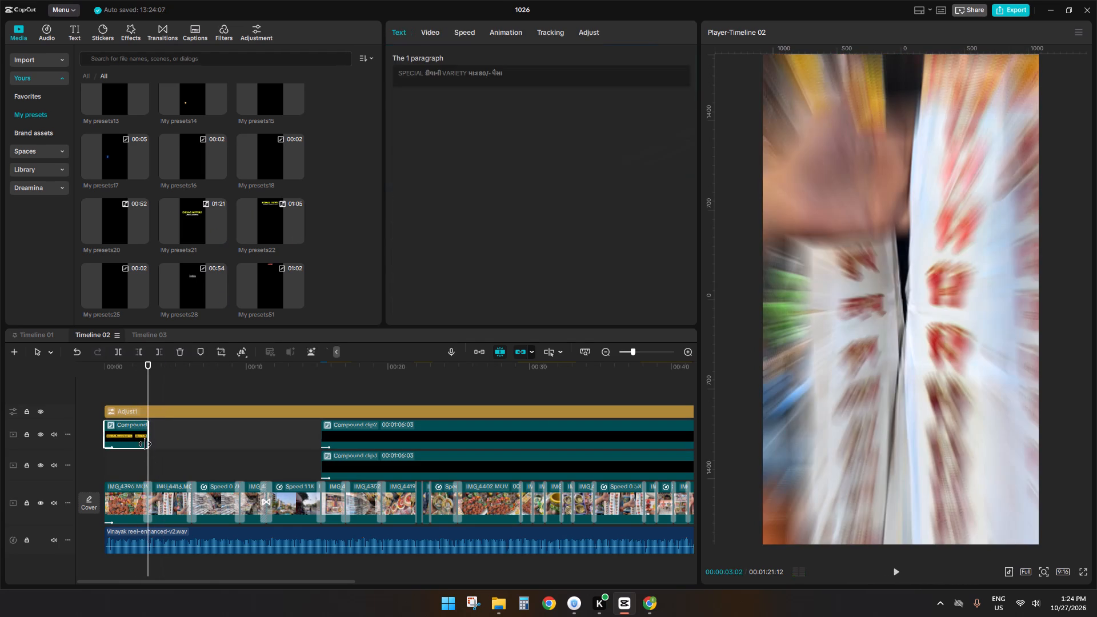
# Copy the "દિવાળી STICKERS ની VARIETY માત્ર 5/- રૂપિયાથી" label clip from Timeline 01 to Timeline 02, directly after the first price label on its track.
pyautogui.click(38, 335)
pyautogui.click(160, 479)
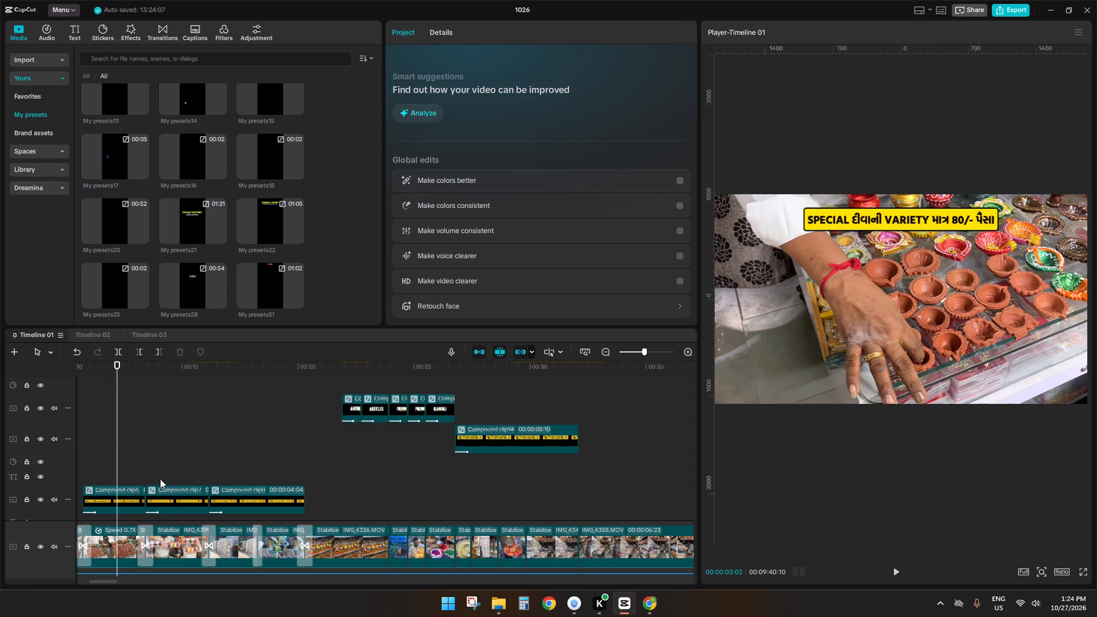
pyautogui.click(181, 505)
pyautogui.press('space')
pyautogui.press('space')
pyautogui.press('space')
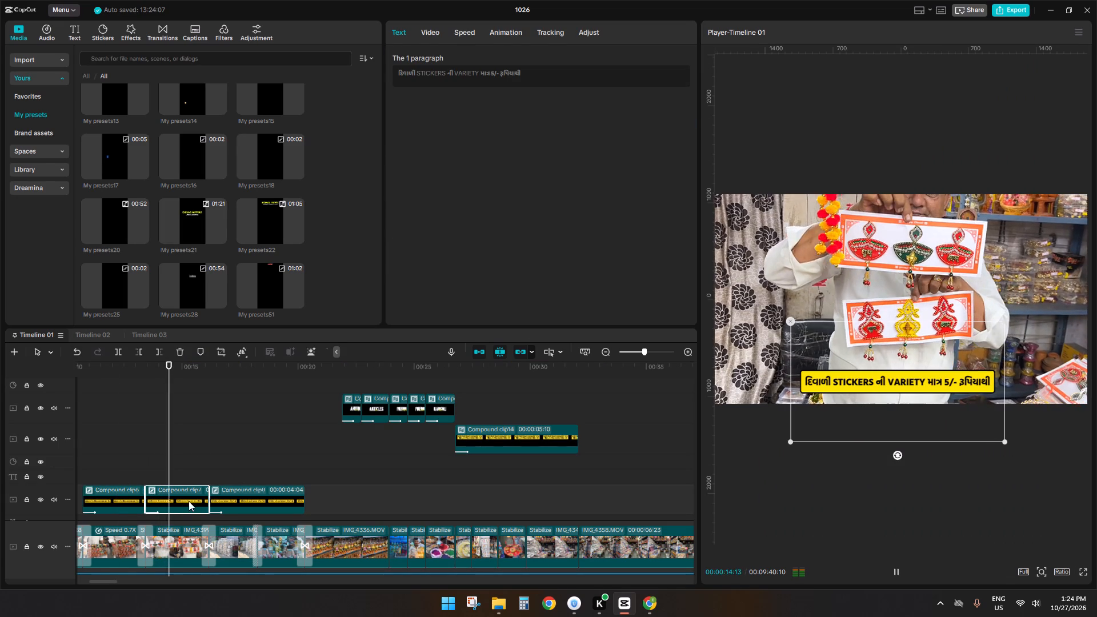
pyautogui.press('space')
pyautogui.hotkey('ctrl', 'c')
pyautogui.keyDown('ctrl'); pyautogui.click(103, 336); pyautogui.keyUp('ctrl')
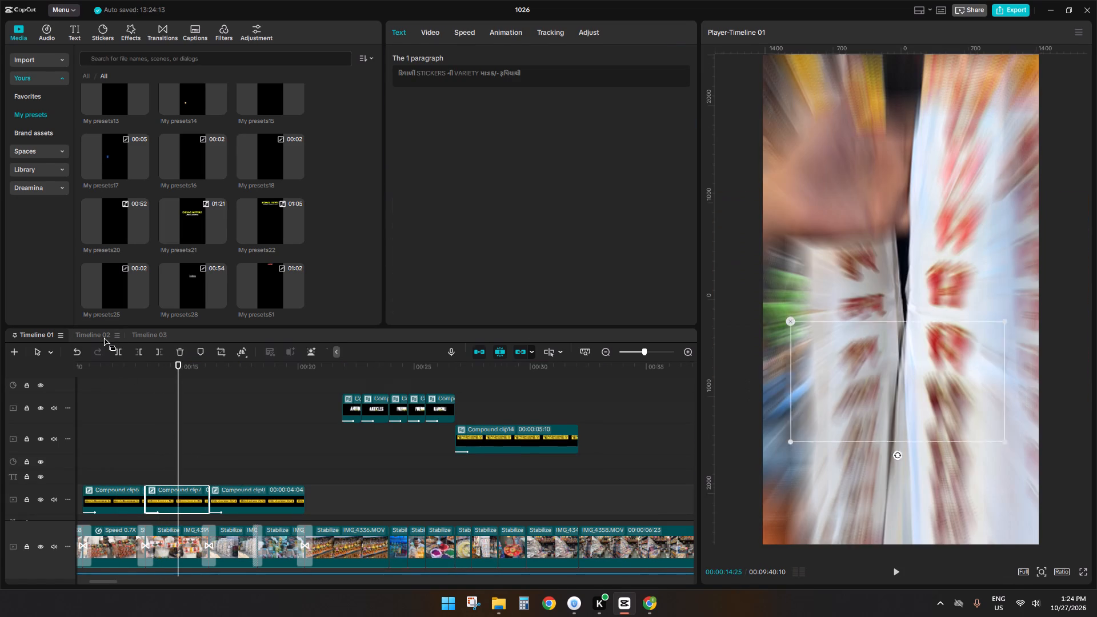
pyautogui.hotkey('ctrl', 'v')
pyautogui.moveTo(162, 416); pyautogui.dragTo(167, 461)
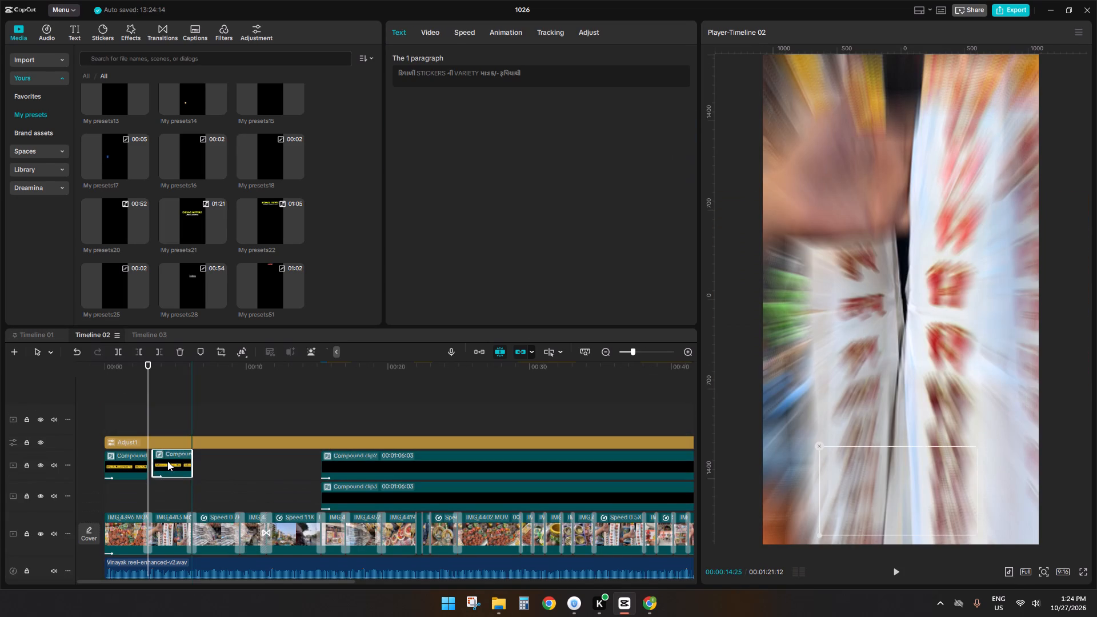
pyautogui.moveTo(167, 461); pyautogui.dragTo(165, 462)
# Move the stickers price label to the upper part of the frame and enlarge it to nearly the full frame width.
pyautogui.press('space')
pyautogui.press('space')
pyautogui.moveTo(893, 512); pyautogui.dragTo(895, 170)
pyautogui.moveTo(975, 191); pyautogui.dragTo(984, 193)
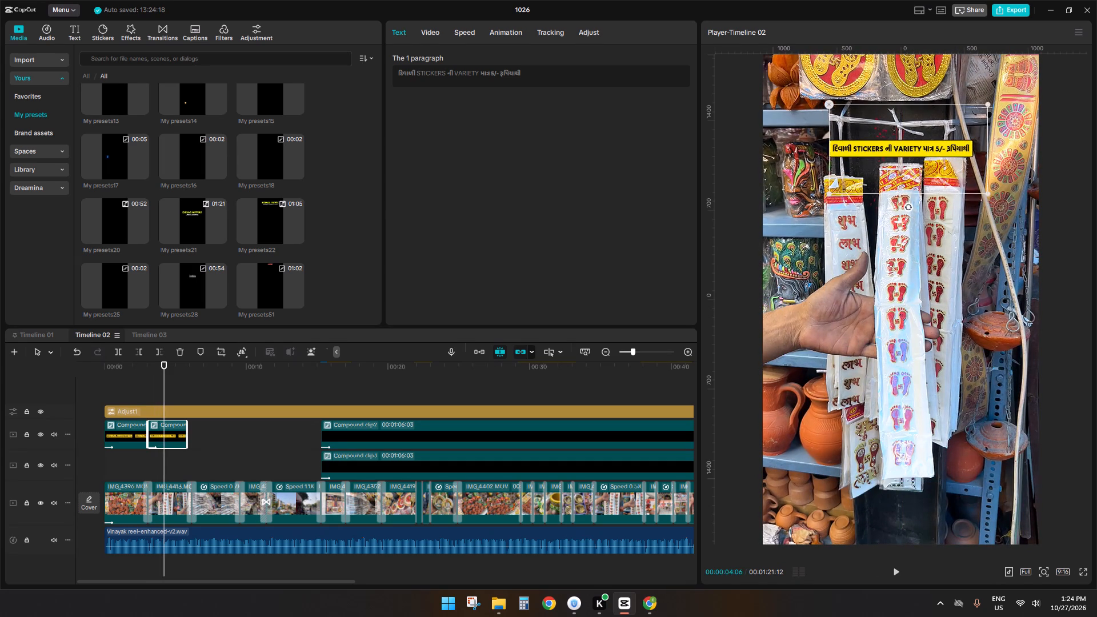
pyautogui.moveTo(984, 193); pyautogui.dragTo(975, 173)
pyautogui.moveTo(978, 174); pyautogui.dragTo(1026, 234)
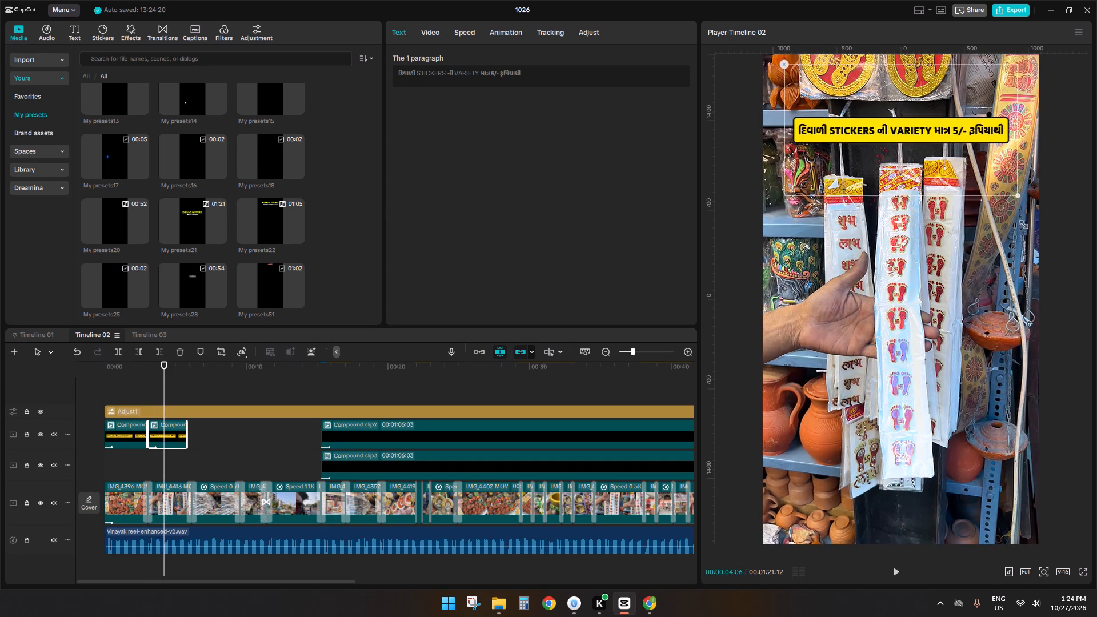
pyautogui.moveTo(1026, 234); pyautogui.dragTo(1031, 240)
# Extend the stickers price label clip's end to about 6 seconds, at the transition into the stacked-sacks footage.
pyautogui.press('space')
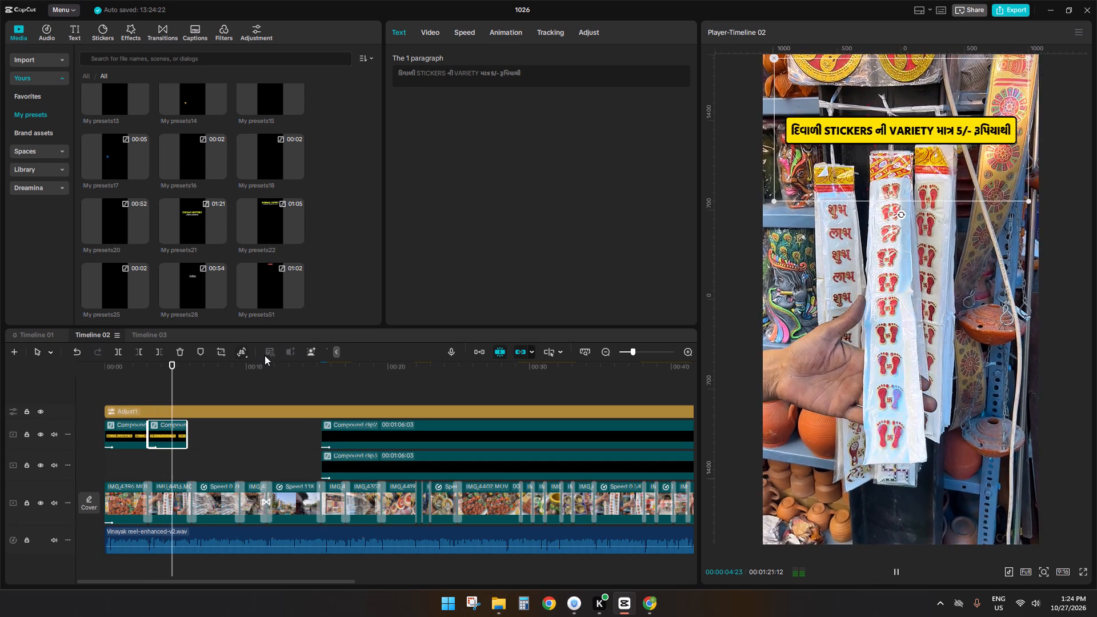
pyautogui.press('space')
pyautogui.click(183, 437)
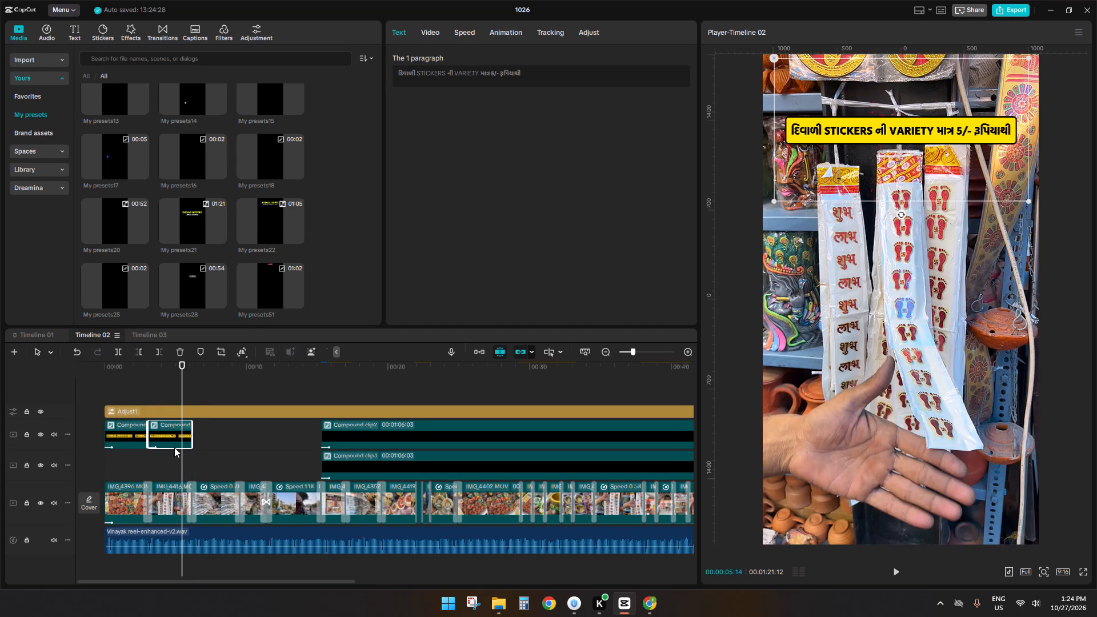
pyautogui.press('space')
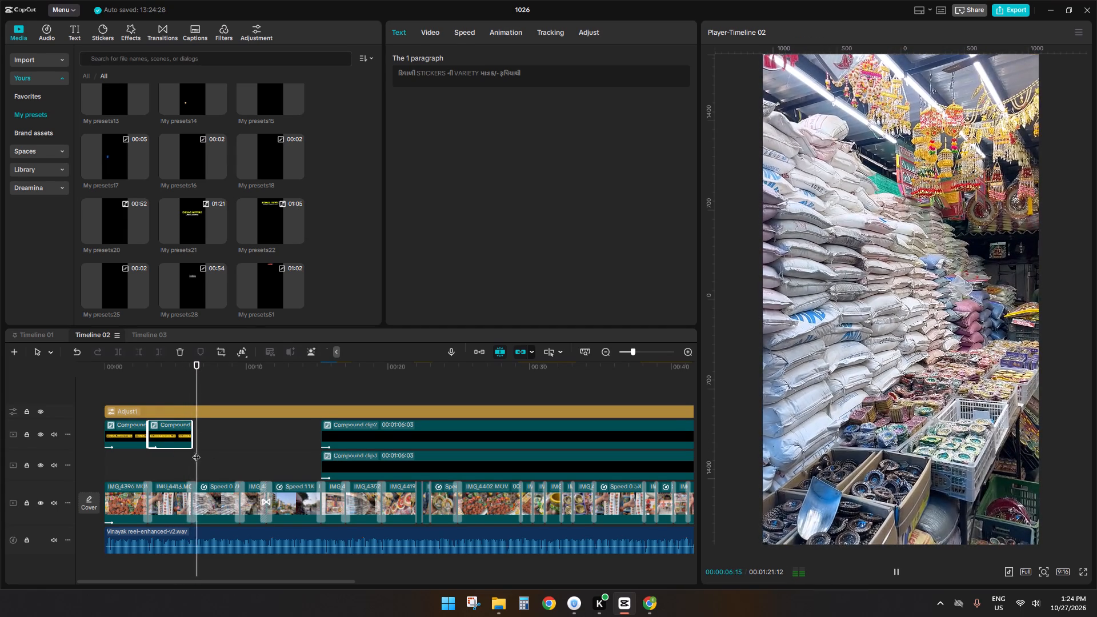
pyautogui.click(192, 458)
pyautogui.click(184, 447)
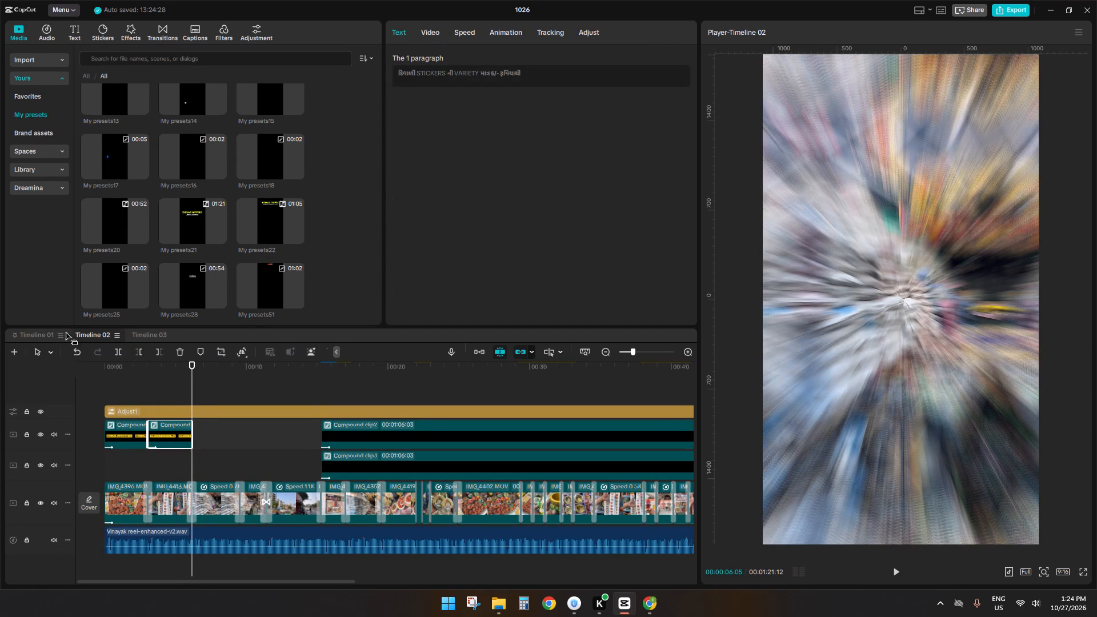
# Copy the "રંગોળીના સફેદ કલરો માત્ર 10/- રૂપિયા કિલો" label clip from Timeline 01 to Timeline 02, directly after the stickers label on its track.
pyautogui.click(57, 332)
pyautogui.click(37, 339)
pyautogui.click(36, 337)
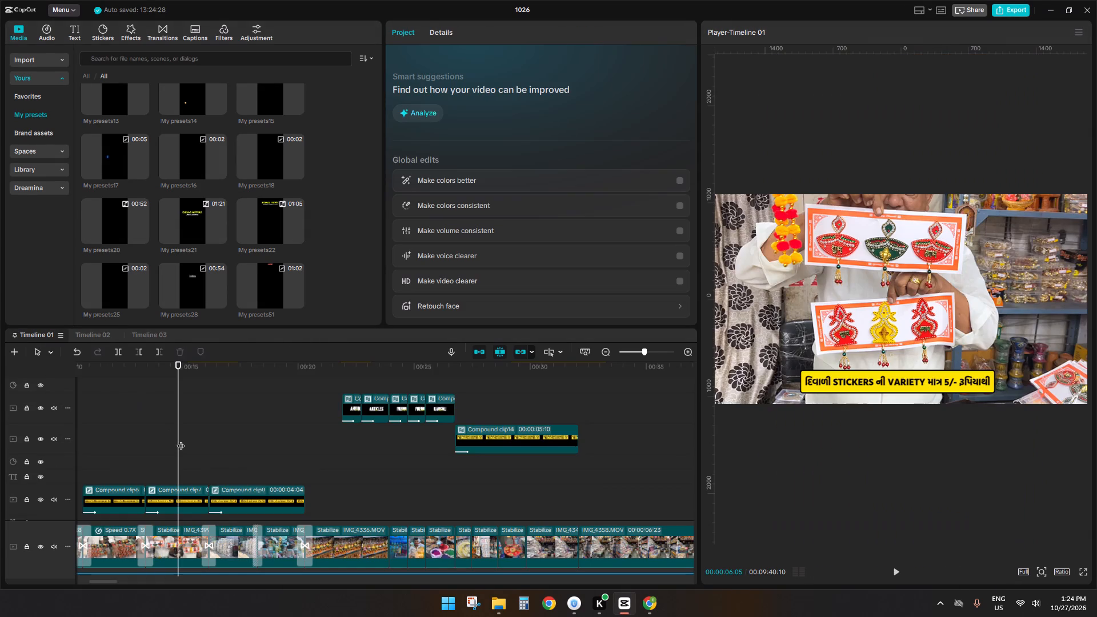
pyautogui.click(237, 486)
pyautogui.hotkey('ctrl', 'c')
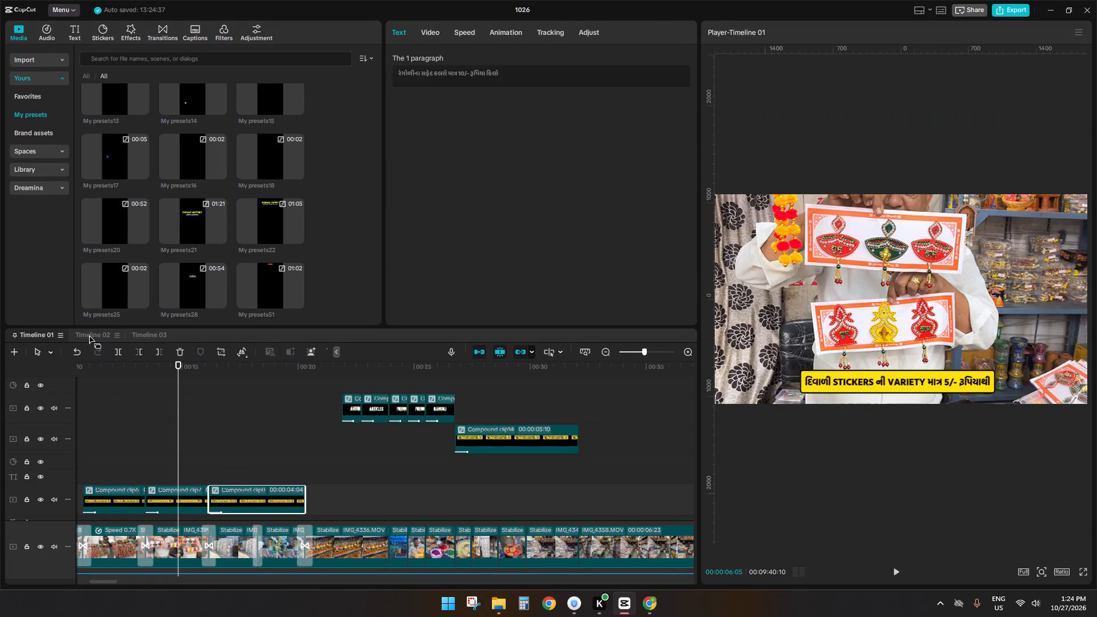
pyautogui.click(89, 336)
pyautogui.hotkey('ctrl', 'v')
pyautogui.press('space')
pyautogui.moveTo(215, 414); pyautogui.dragTo(221, 448)
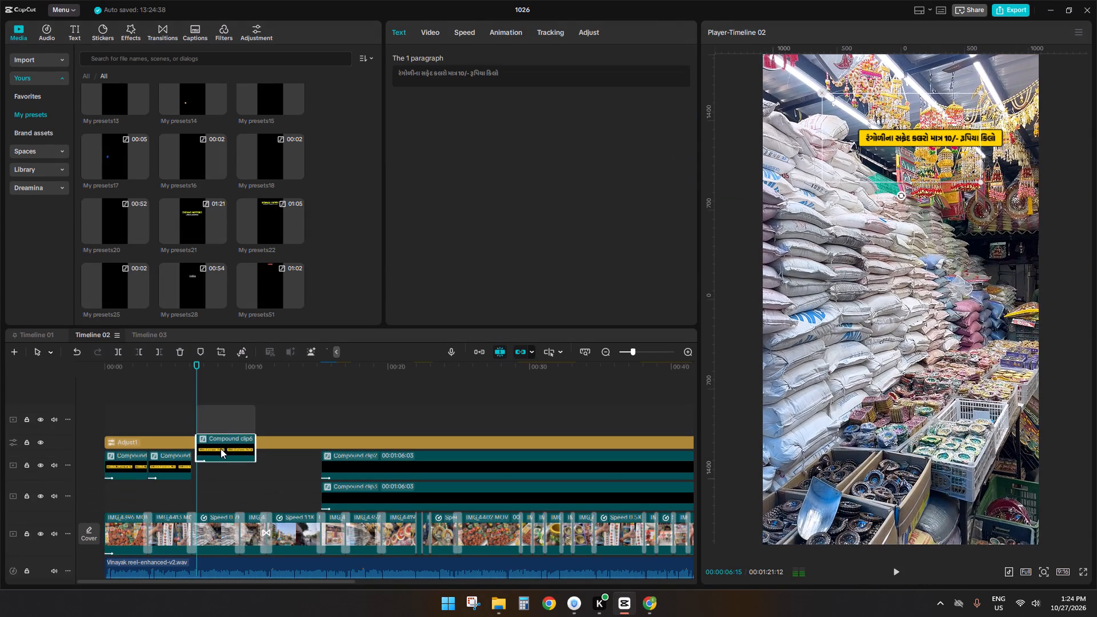
pyautogui.moveTo(221, 448); pyautogui.dragTo(214, 456)
# Enlarge the rangoli colour price label to nearly the full frame width over the stacked-sacks shot.
pyautogui.press('space')
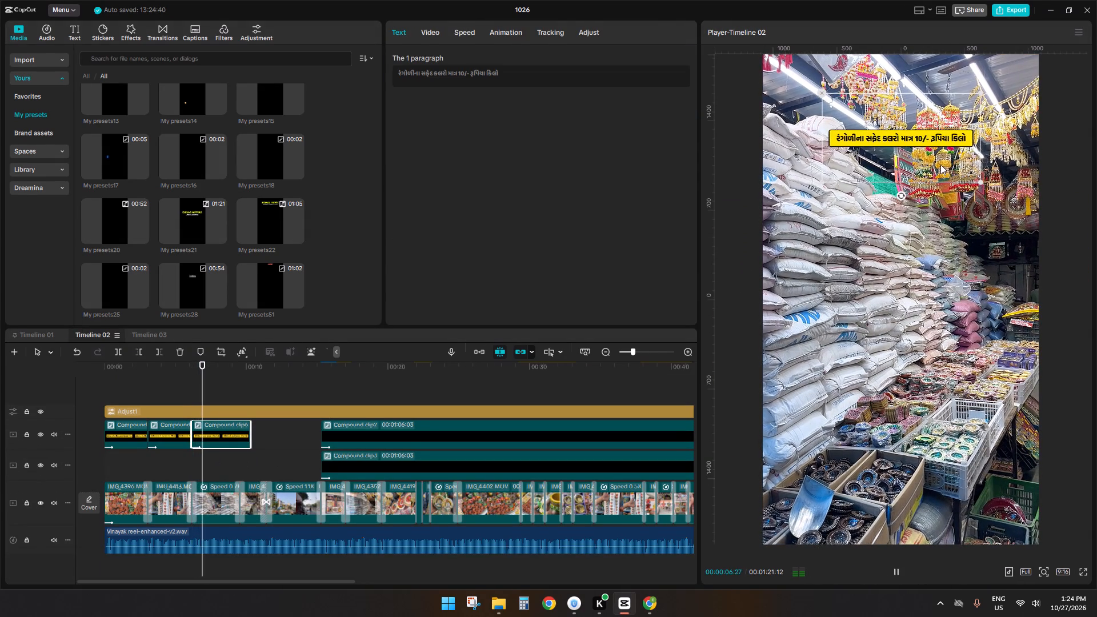
pyautogui.press('space')
pyautogui.moveTo(979, 182); pyautogui.dragTo(1050, 234)
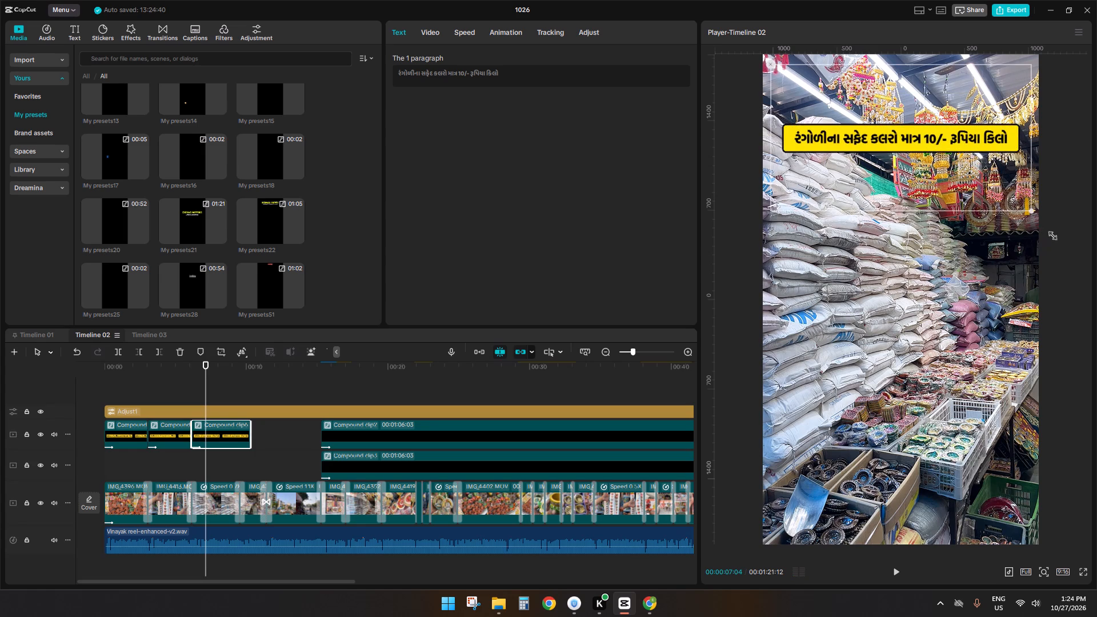
pyautogui.moveTo(1050, 234); pyautogui.dragTo(1057, 236)
# Trim the rangoli price label clip's end to about 9.5 seconds, at the transition into the shop aisle footage.
pyautogui.press('space')
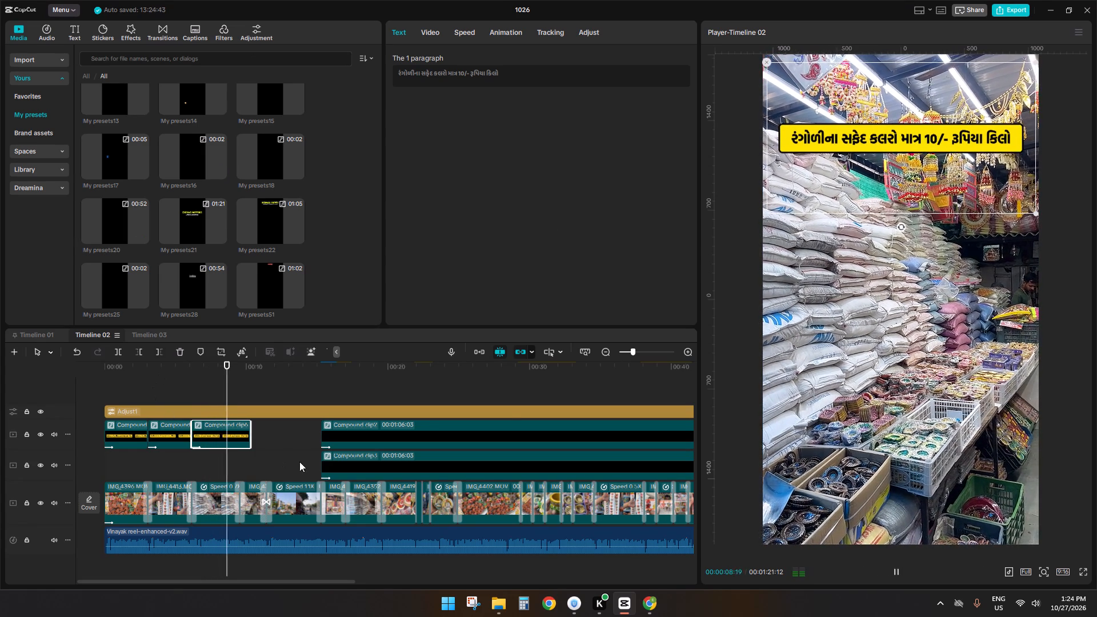
pyautogui.click(242, 471)
pyautogui.write('sd')
pyautogui.click(225, 460)
pyautogui.press('space')
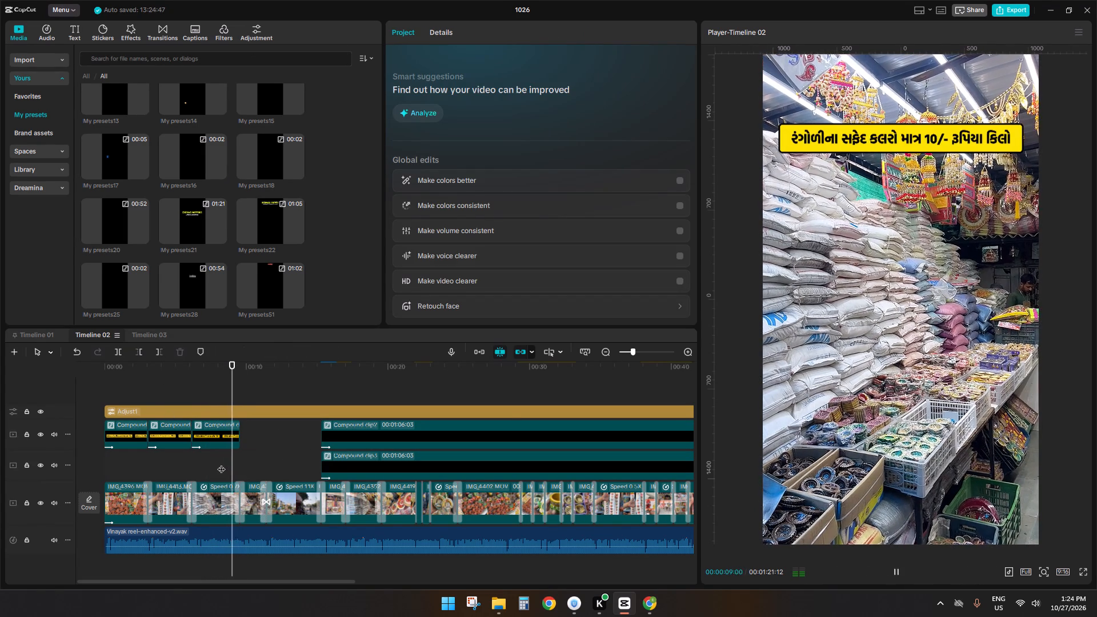
pyautogui.press('space')
pyautogui.press('space')
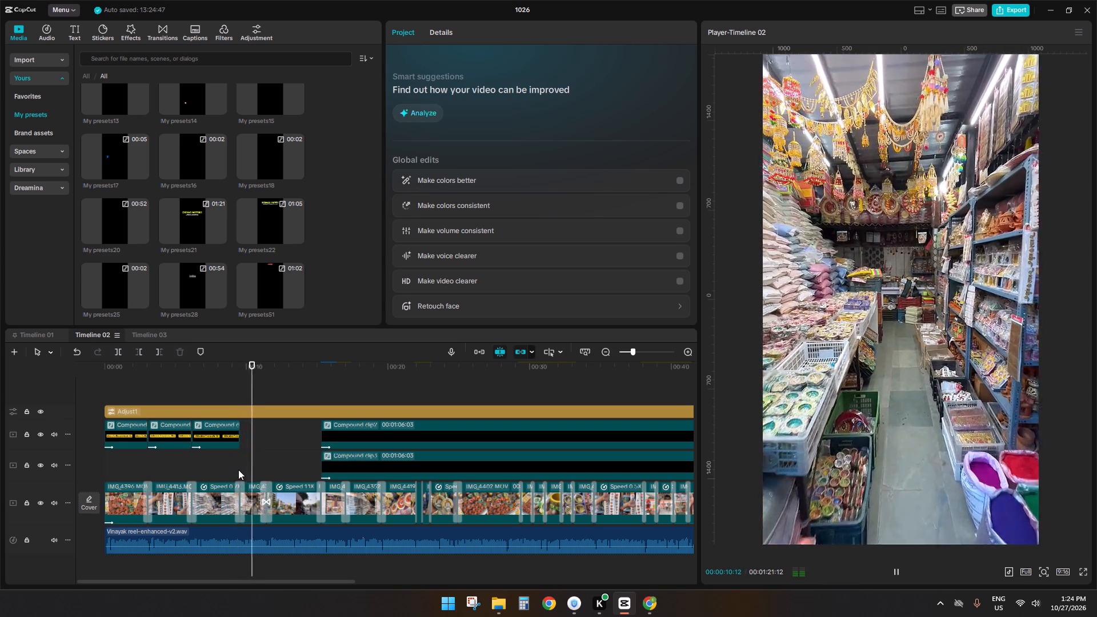
# Preview the saved presets and place My presets16 directly after the rangoli label, on the price labels' track in Timeline 02.
pyautogui.click(238, 470)
pyautogui.scroll(-3, 187, 259)
pyautogui.scroll(3, 188, 259)
pyautogui.scroll(-3, 166, 261)
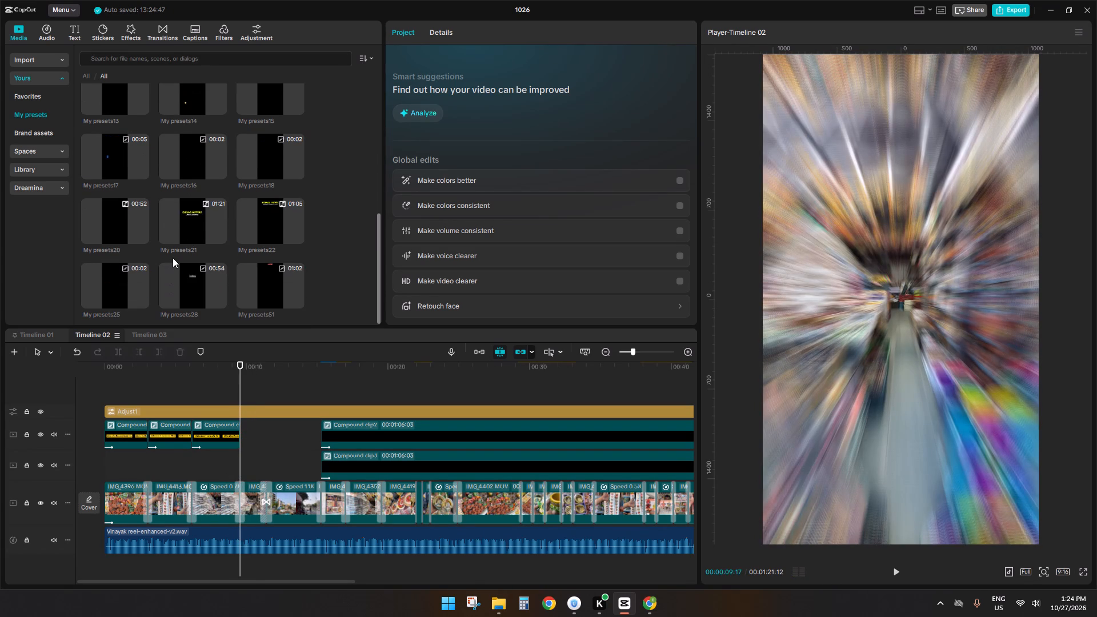
pyautogui.scroll(-4, 173, 258)
pyautogui.scroll(3, 173, 210)
pyautogui.click(244, 133)
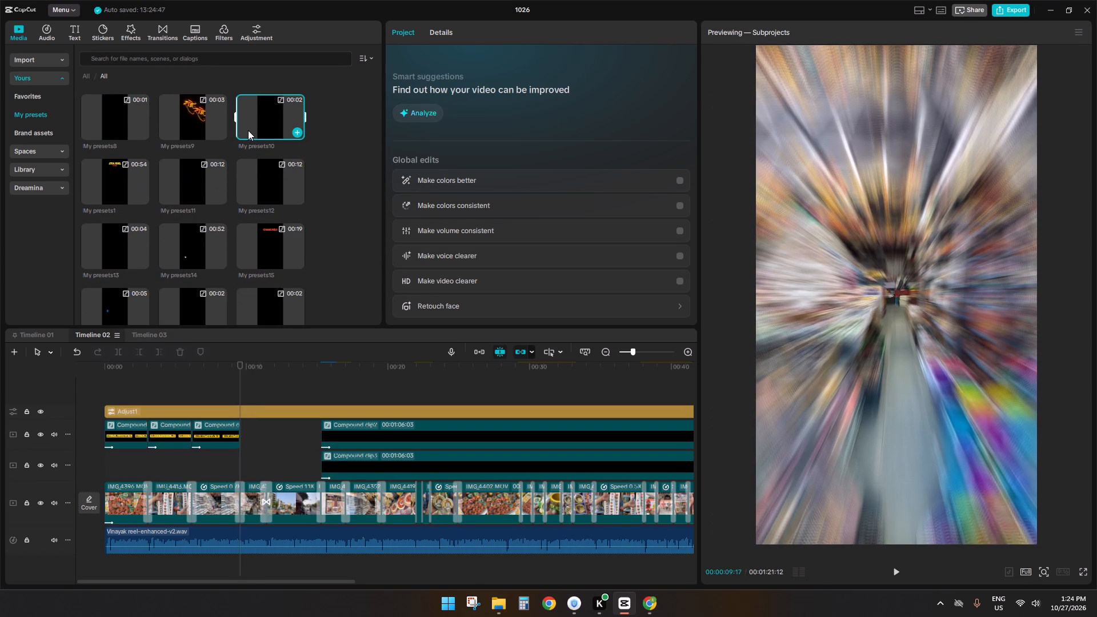
pyautogui.click(195, 190)
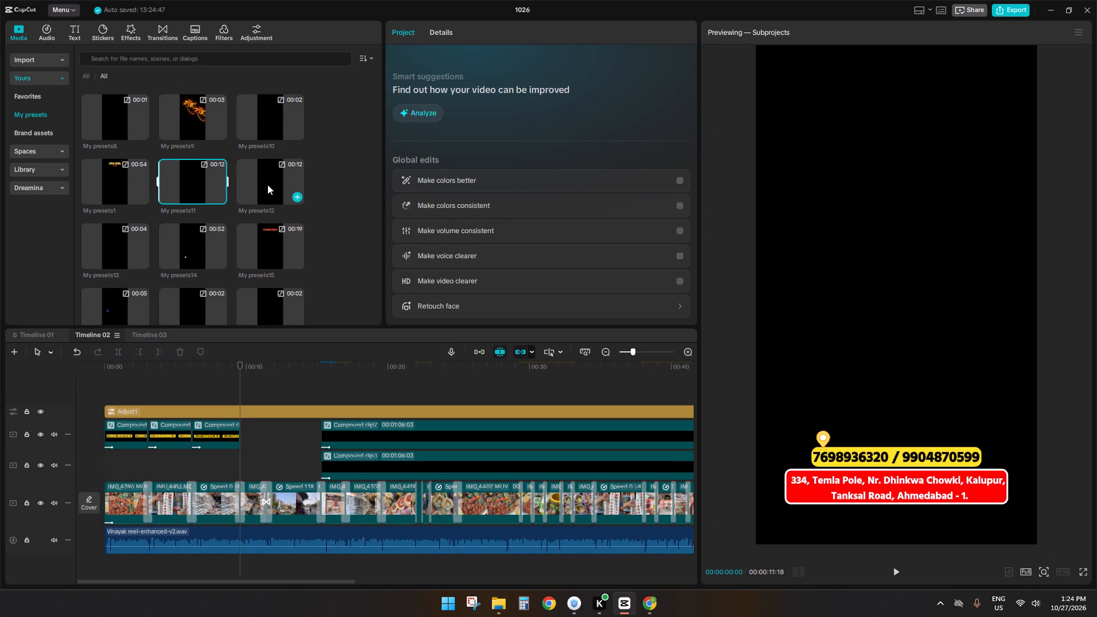
pyautogui.click(267, 185)
pyautogui.scroll(-2, 267, 185)
pyautogui.click(183, 209)
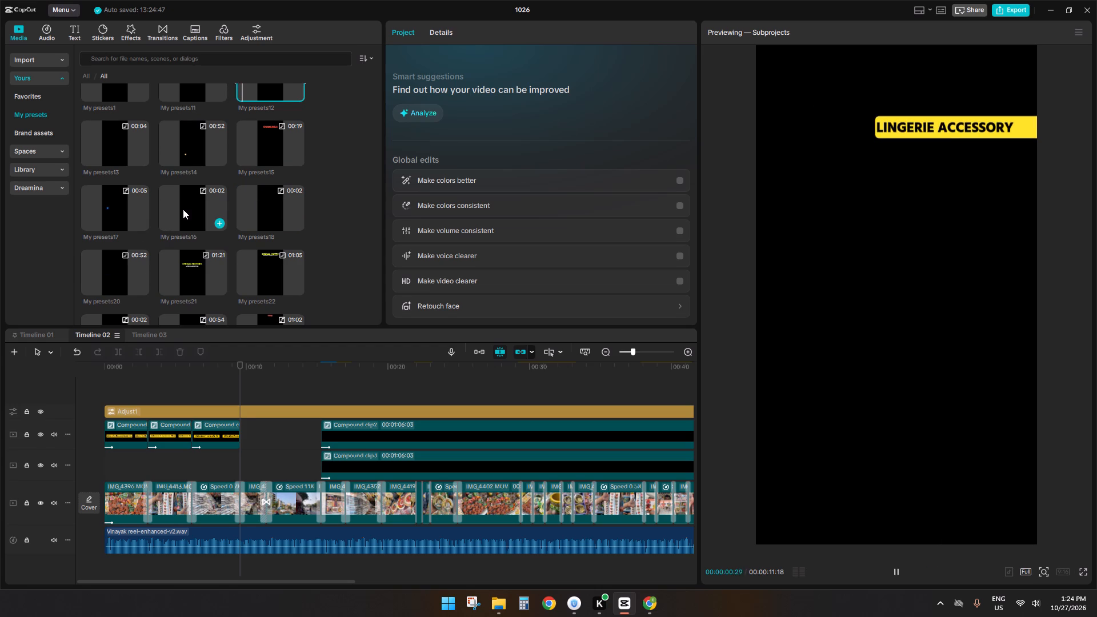
pyautogui.scroll(-1, 278, 207)
pyautogui.moveTo(175, 148); pyautogui.dragTo(230, 196)
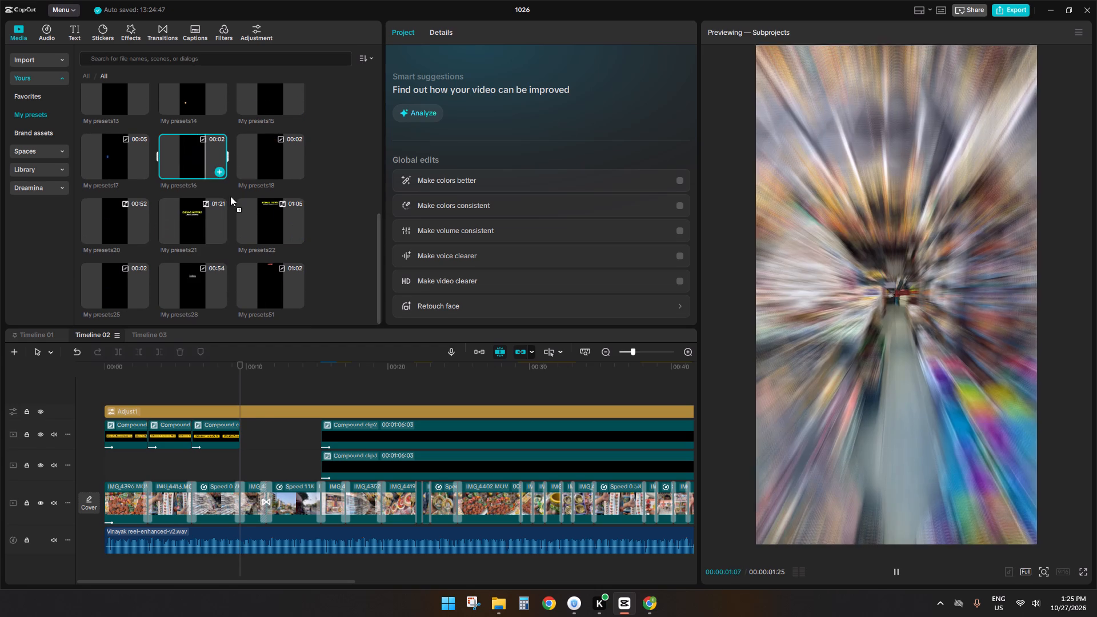
pyautogui.moveTo(230, 196); pyautogui.dragTo(255, 412)
pyautogui.moveTo(248, 420); pyautogui.dragTo(255, 412, button='right')
pyautogui.moveTo(269, 418); pyautogui.dragTo(267, 419)
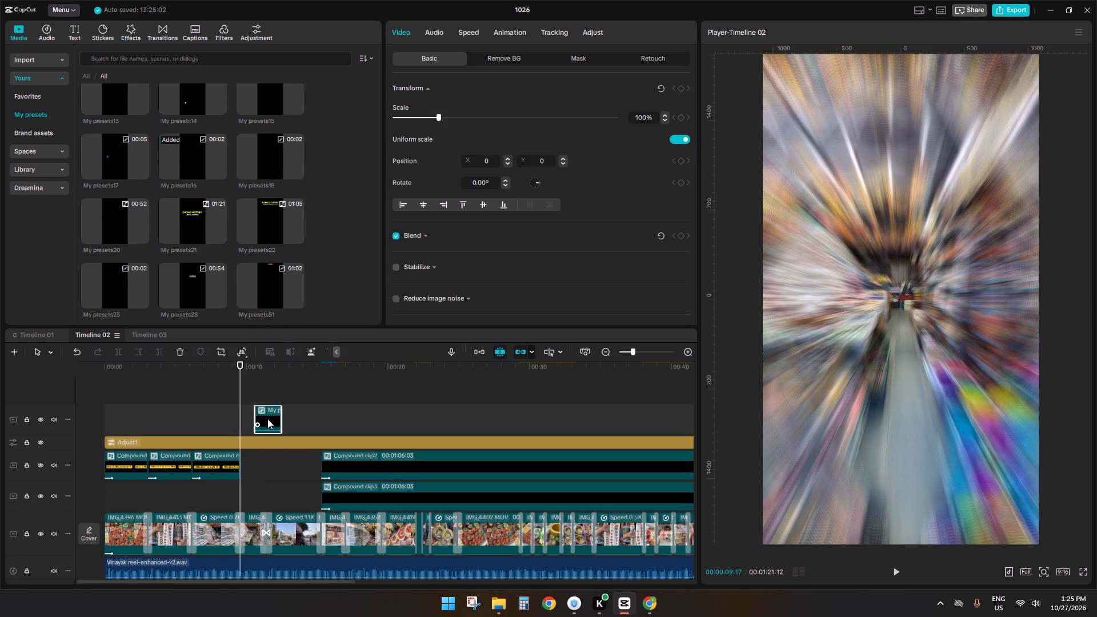
pyautogui.moveTo(267, 419); pyautogui.dragTo(255, 459)
pyautogui.press('space')
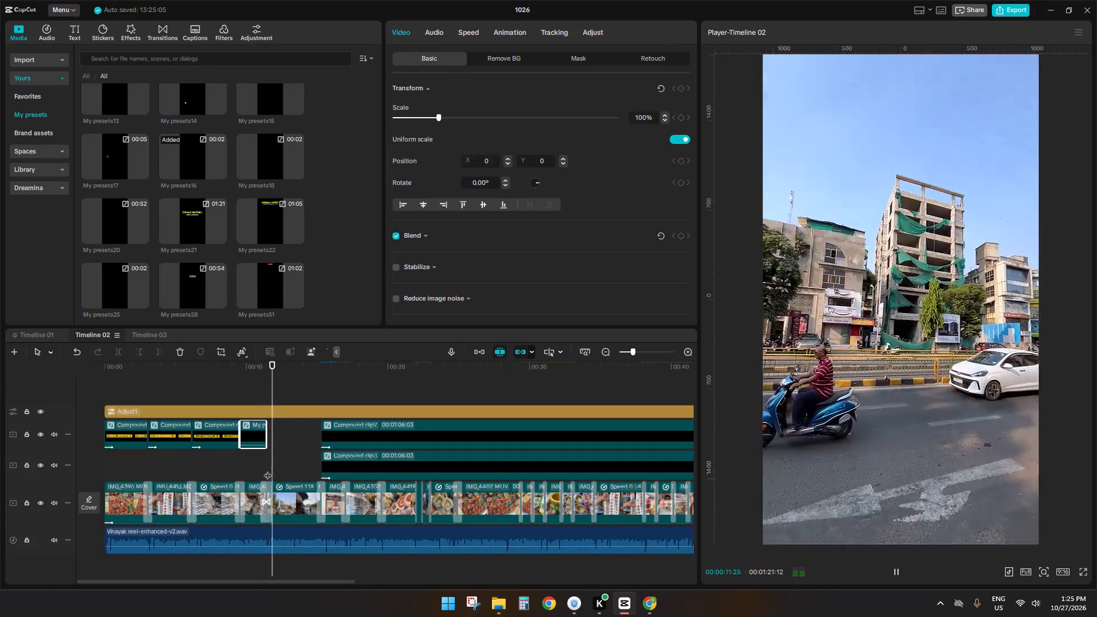
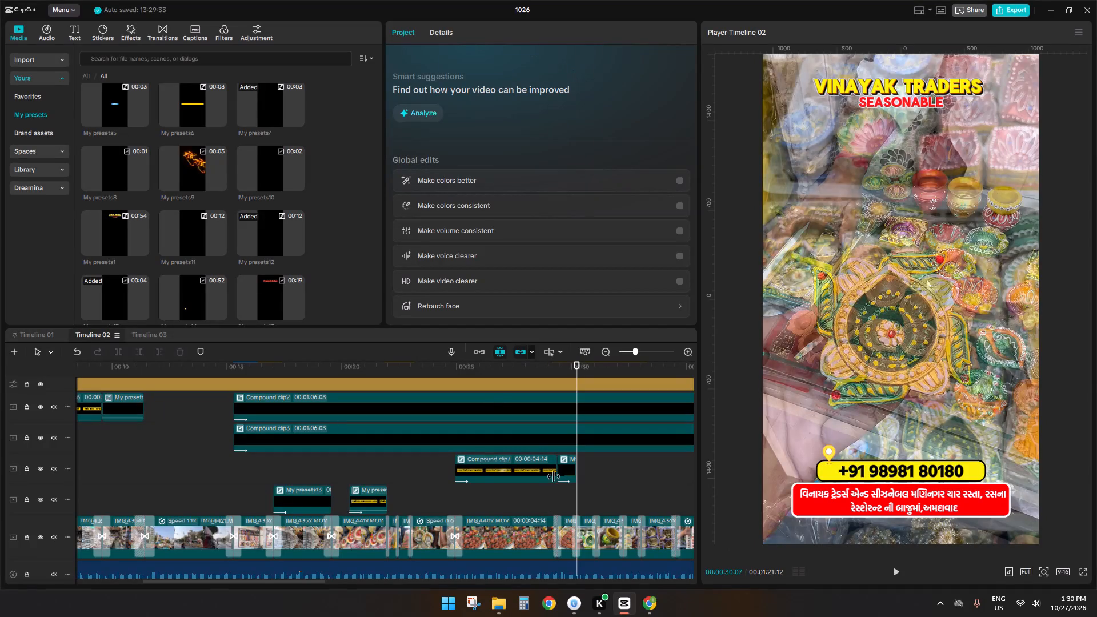
# Replace the text inside the last My presets12 clip with "માટીના દીવા" and align it to the left end of the yellow bar.
pyautogui.click(559, 489)
pyautogui.press('space')
pyautogui.click(568, 476)
pyautogui.press('space')
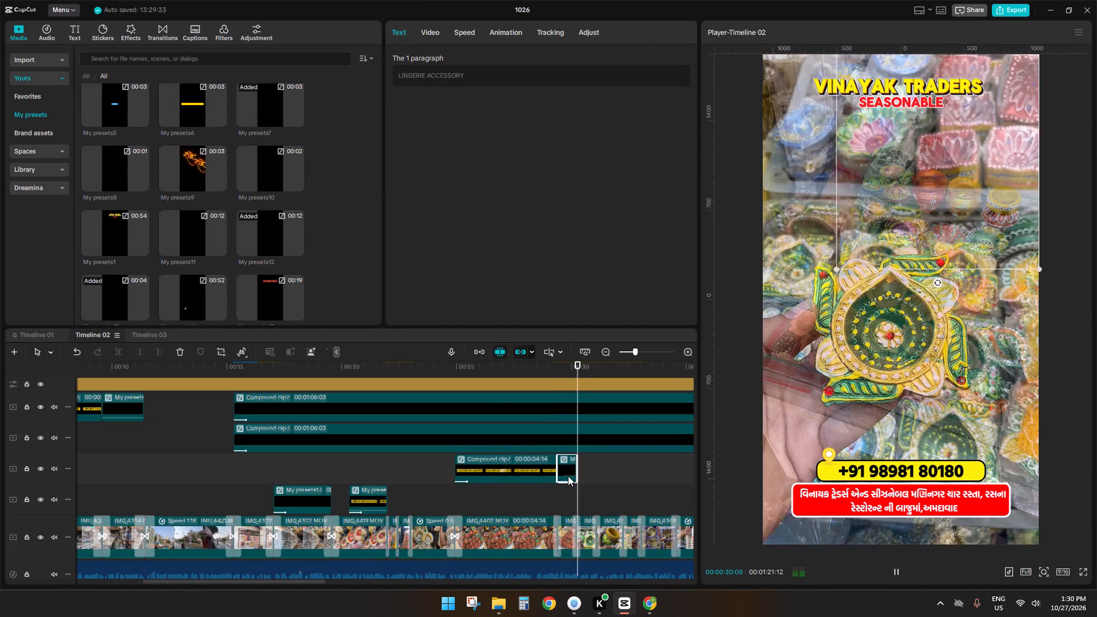
pyautogui.click(568, 476)
pyautogui.click(200, 443)
pyautogui.click(195, 439)
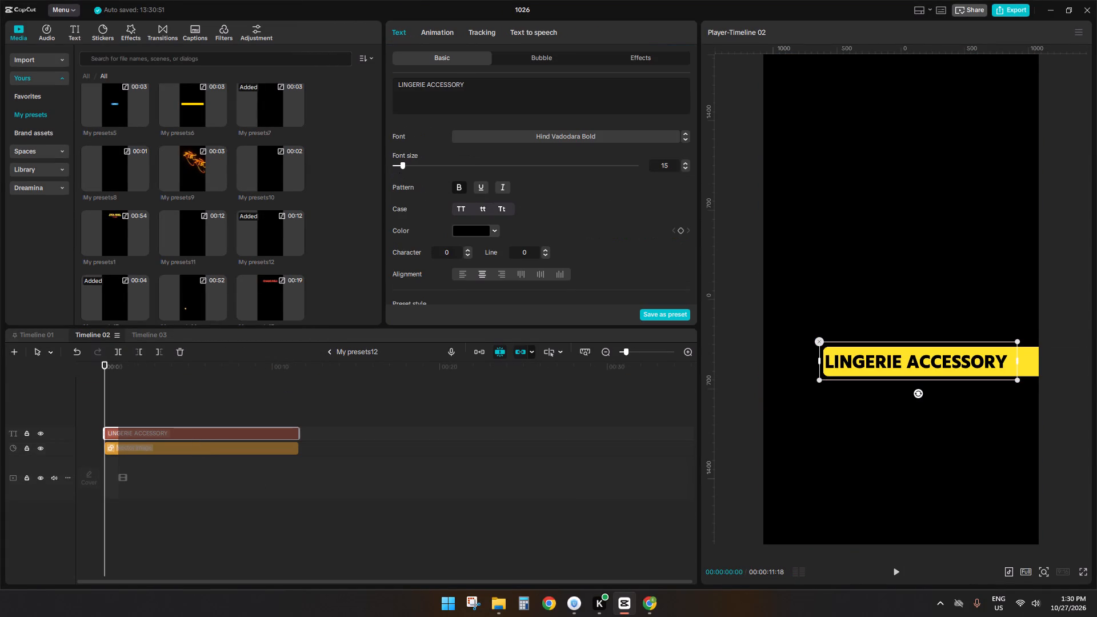
pyautogui.moveTo(478, 93); pyautogui.dragTo(214, 62)
pyautogui.press('super+v')
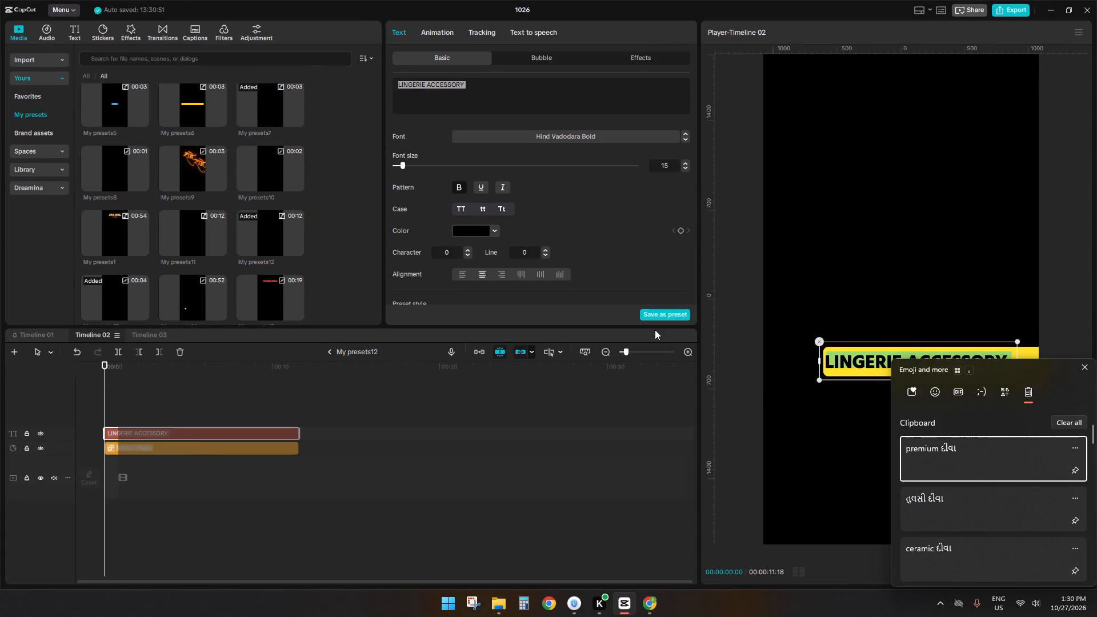
pyautogui.scroll(-4, 898, 475)
pyautogui.click(932, 492)
pyautogui.hotkey('ctrl', 'v')
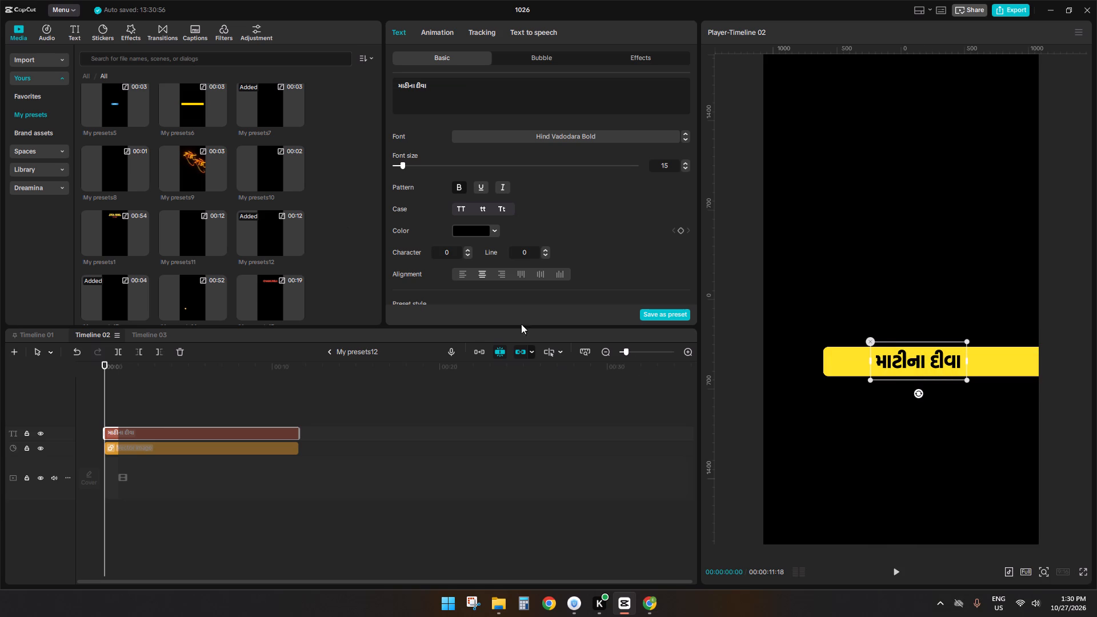
pyautogui.moveTo(894, 375); pyautogui.dragTo(846, 376)
pyautogui.click(334, 354)
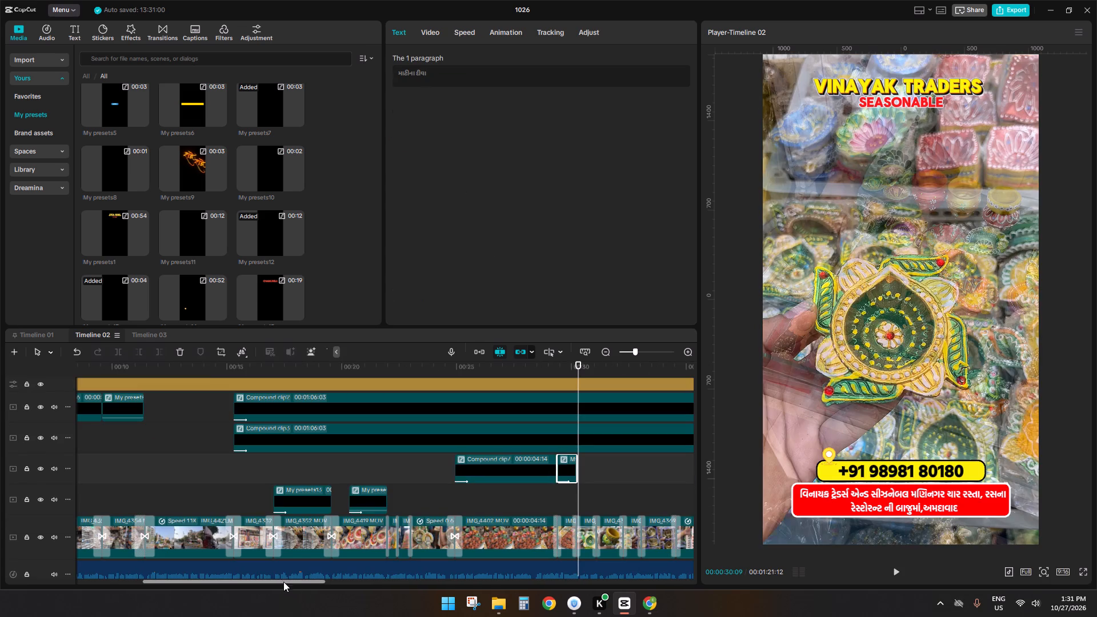
# Play the માટીના દીવા clip, then move its banner further right and slightly up in the video frame.
pyautogui.moveTo(282, 581); pyautogui.dragTo(354, 577)
pyautogui.click(313, 504)
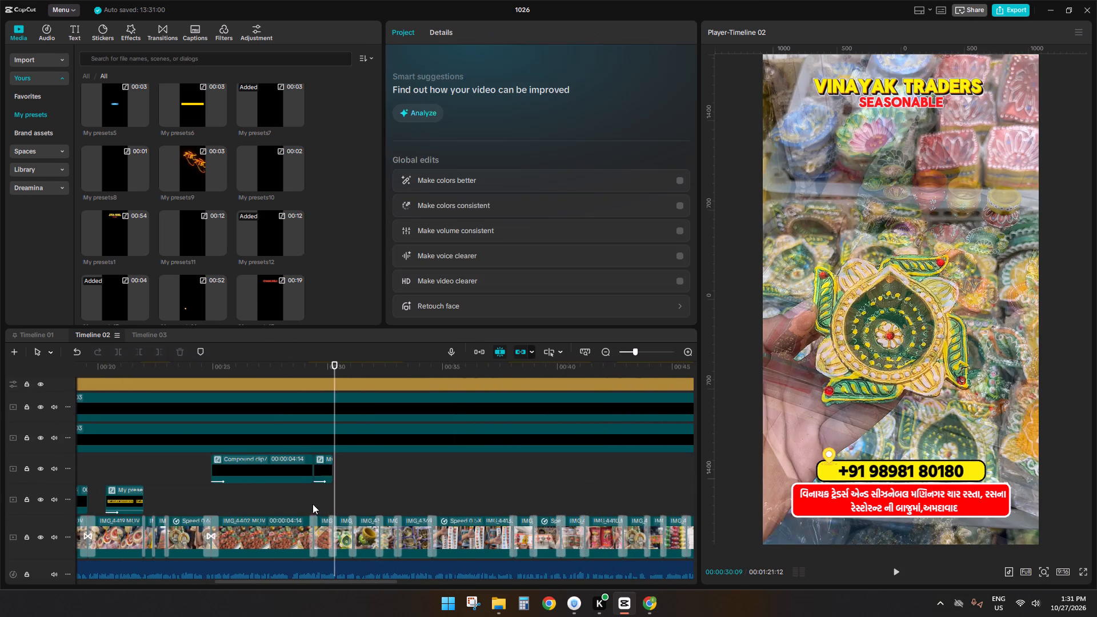
pyautogui.press('space')
pyautogui.press('space')
pyautogui.keyDown('ctrl'); pyautogui.scroll(8, 342, 501); pyautogui.keyUp('ctrl')
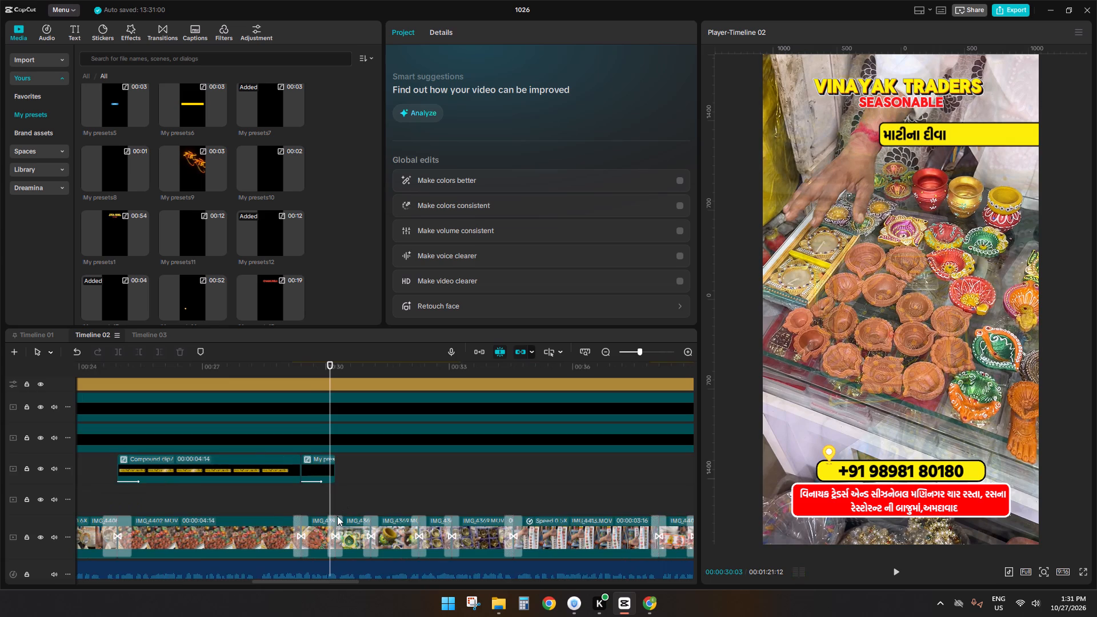
pyautogui.keyDown('ctrl'); pyautogui.scroll(4, 337, 516); pyautogui.keyUp('ctrl')
pyautogui.keyDown('ctrl'); pyautogui.click(322, 467); pyautogui.keyUp('ctrl')
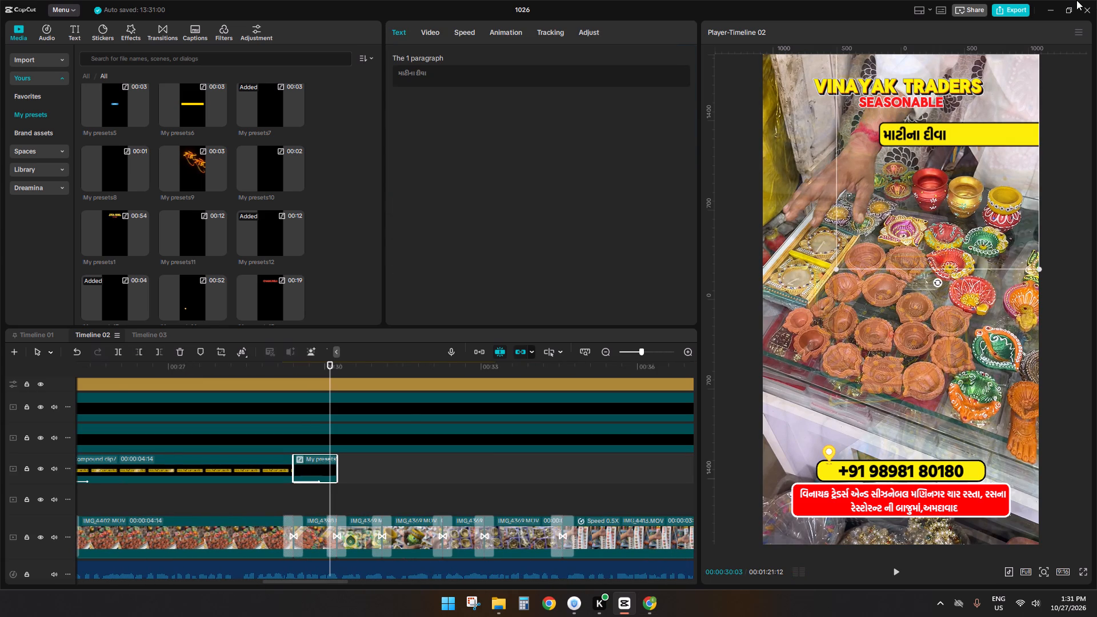
pyautogui.moveTo(1071, 6); pyautogui.dragTo(1071, 14)
pyautogui.moveTo(1071, 14); pyautogui.dragTo(1041, 34)
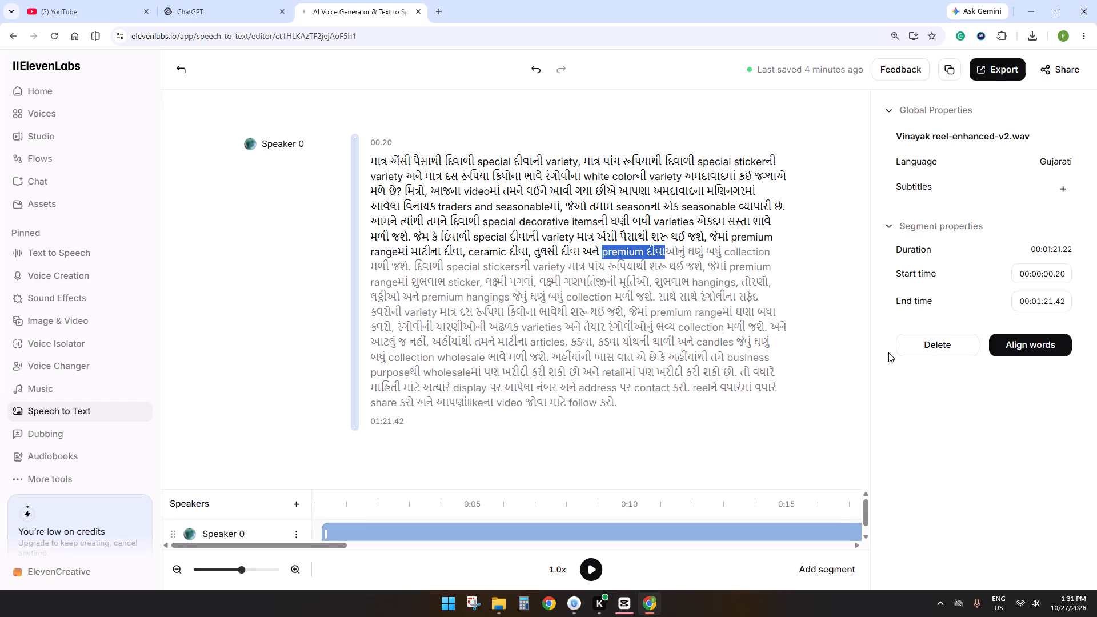
pyautogui.click(625, 604)
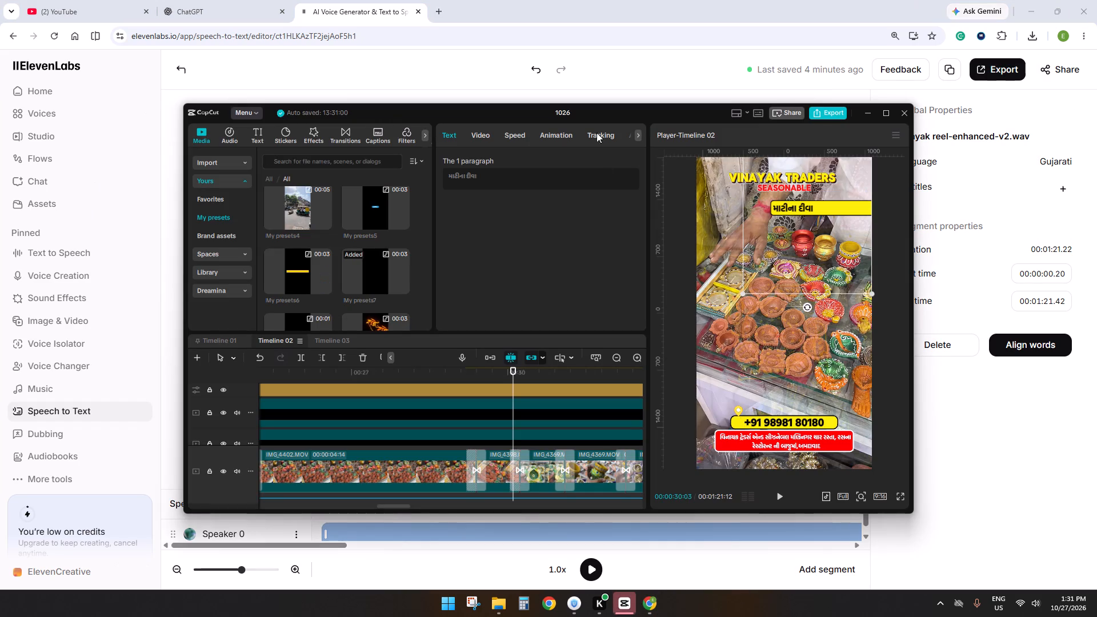
pyautogui.click(882, 119)
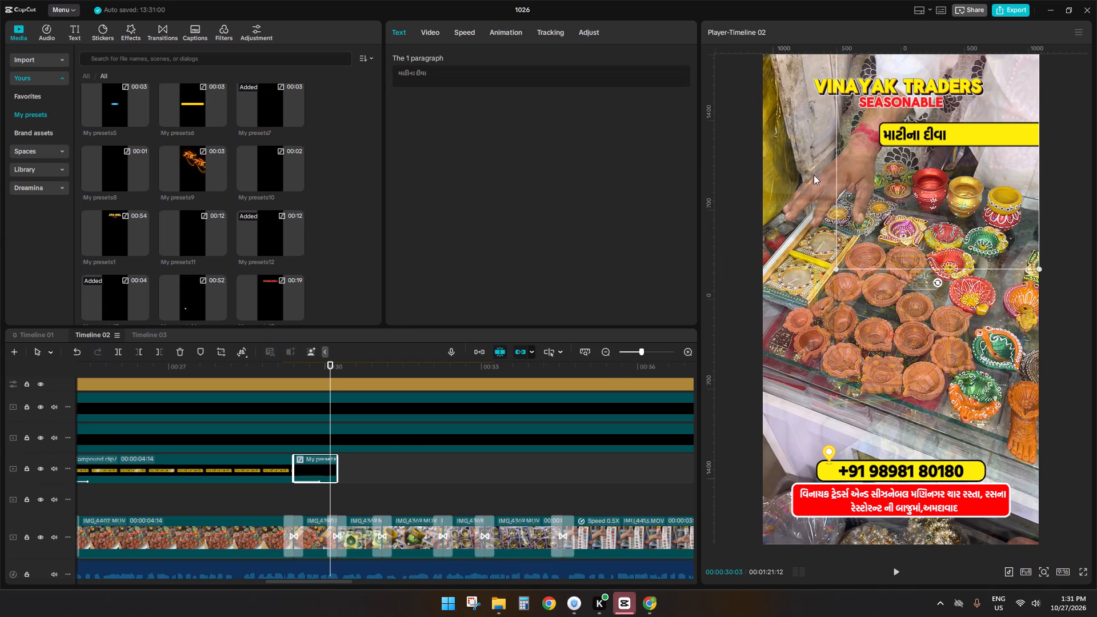
pyautogui.moveTo(885, 179); pyautogui.dragTo(936, 172)
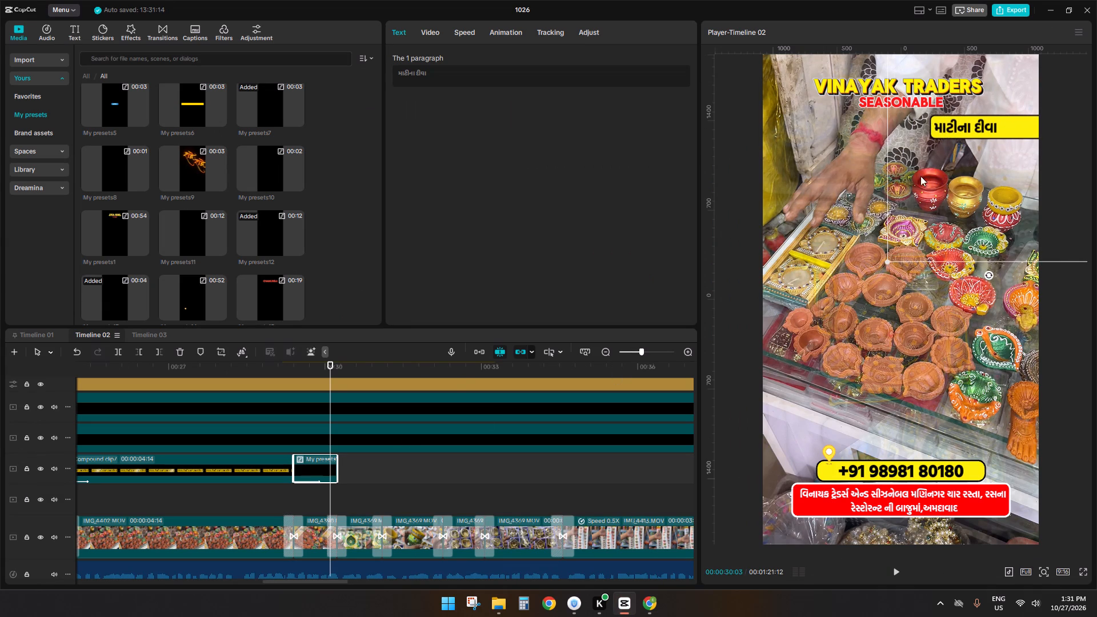
# Duplicate the માટીના દીવા clip at 00:00:30:07, directly after the original, with its end at 00:00:31:03.
pyautogui.press('space')
pyautogui.click(339, 493)
pyautogui.click(336, 496)
pyautogui.click(323, 480)
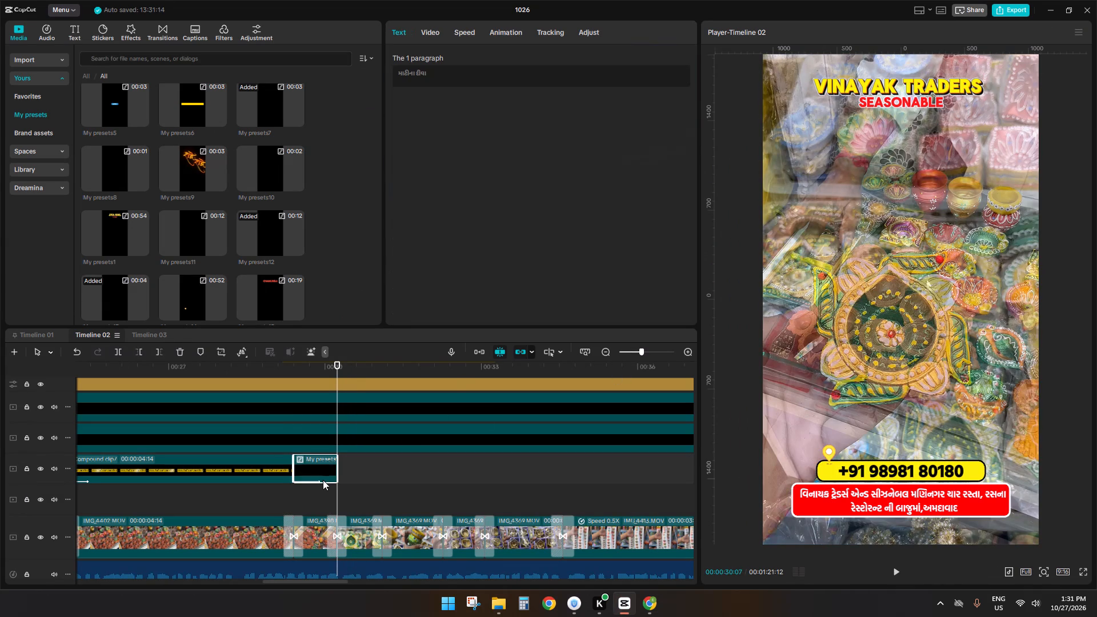
pyautogui.hotkey('ctrl', 'c')
pyautogui.hotkey('ctrl', 'v')
pyautogui.press('space')
pyautogui.press('space')
pyautogui.click(378, 469)
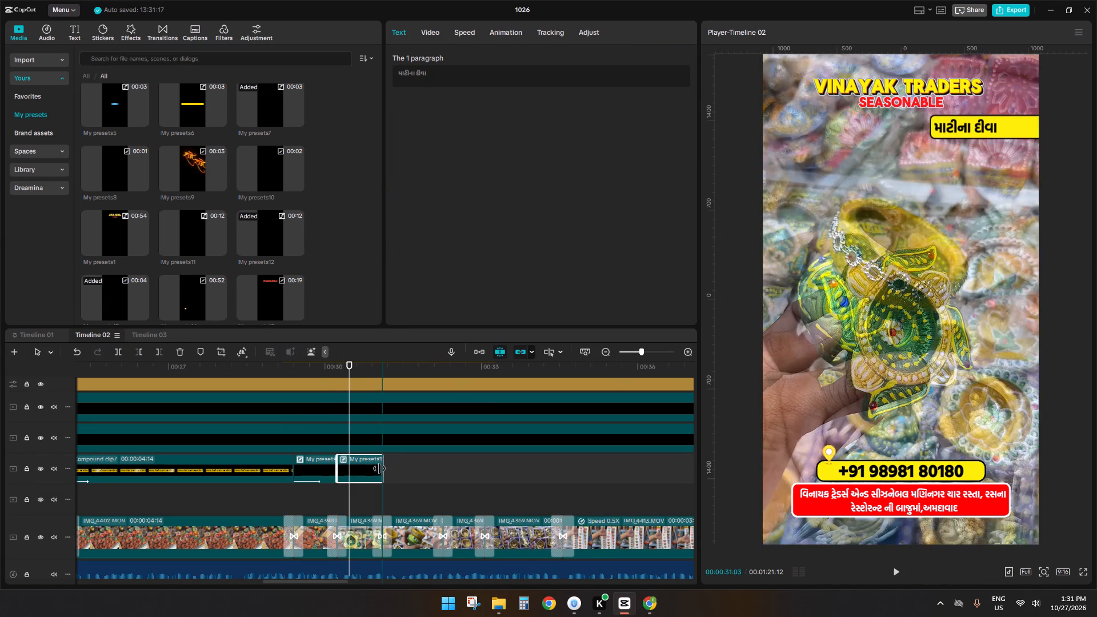
# Replace the duplicate's text with "ceramic દીવા", set it to uppercase and align it to the left end of the yellow bar.
pyautogui.doubleClick(364, 469)
pyautogui.click(203, 433)
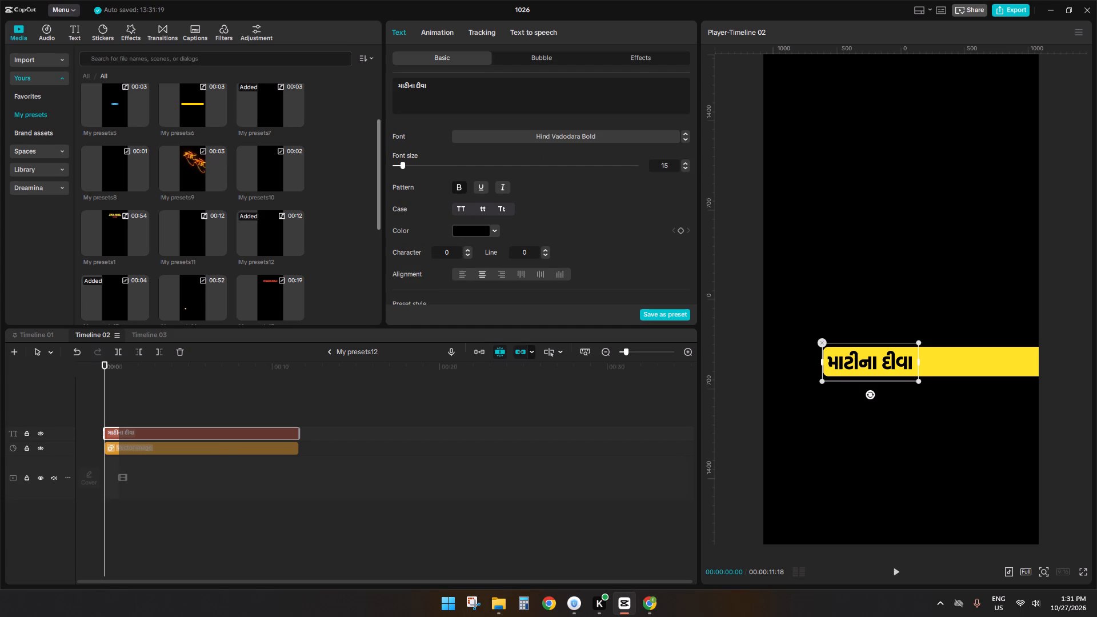
pyautogui.moveTo(452, 91); pyautogui.dragTo(114, 31)
pyautogui.press('super+v')
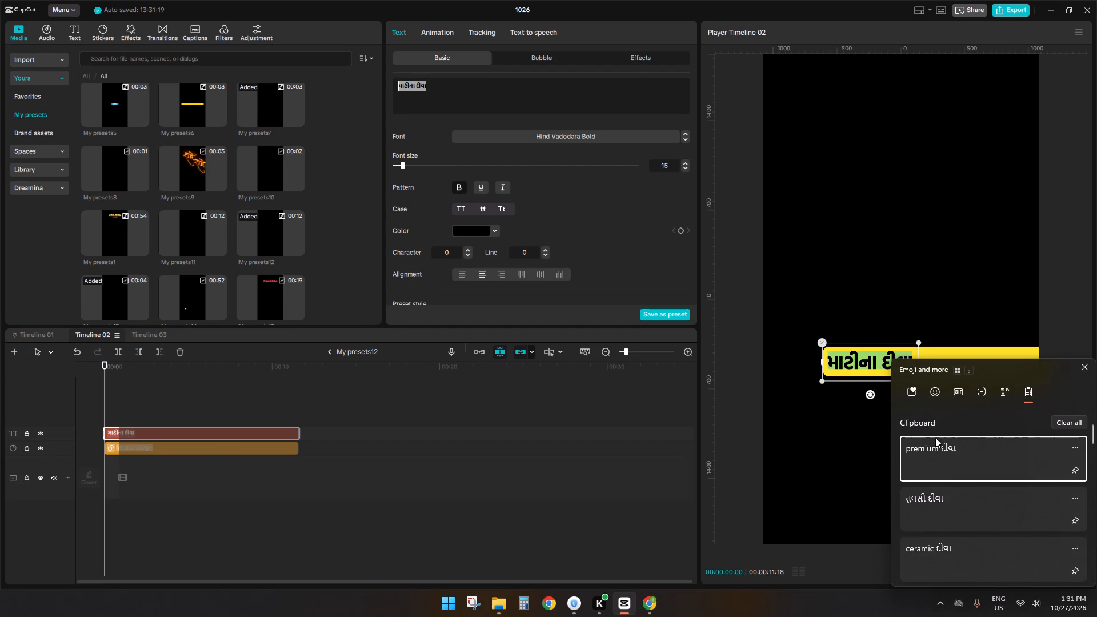
pyautogui.click(954, 546)
pyautogui.hotkey('ctrl', 'v')
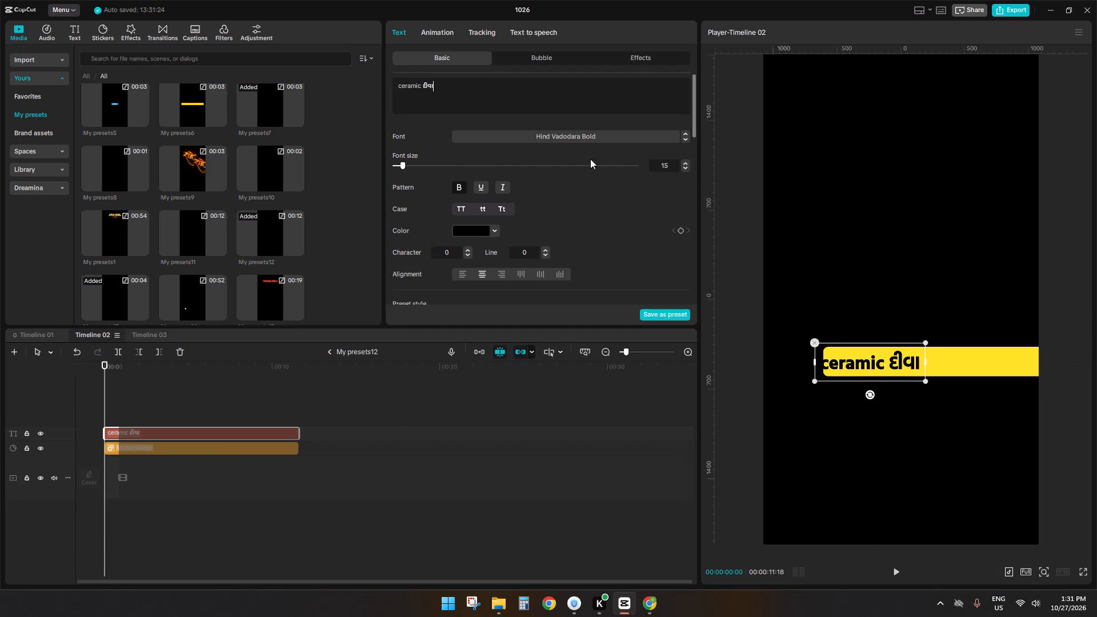
pyautogui.click(459, 211)
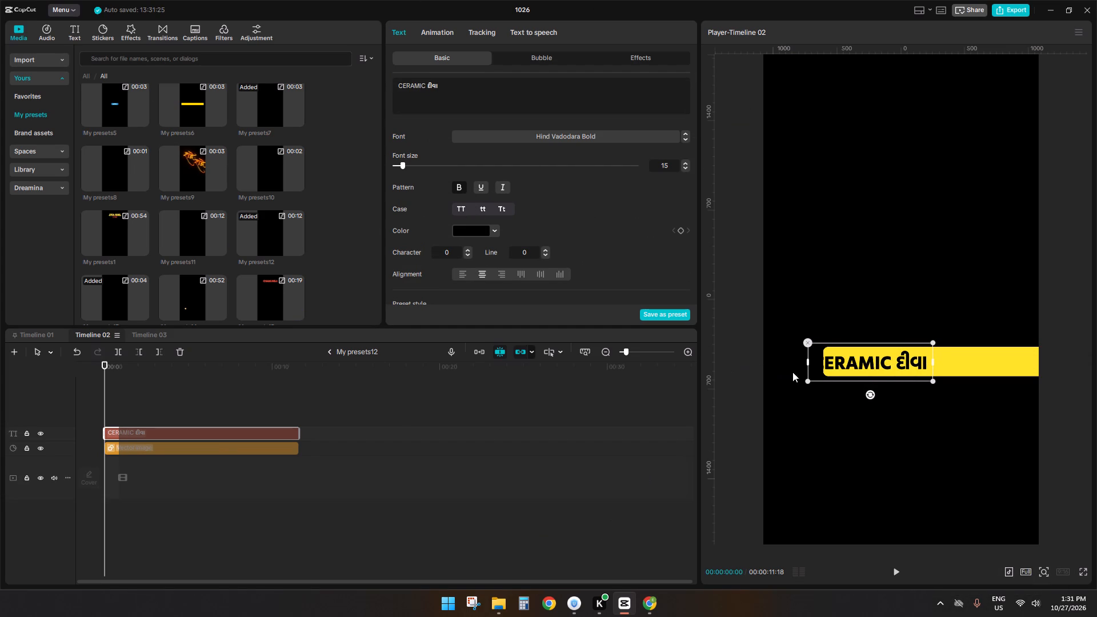
pyautogui.moveTo(831, 364); pyautogui.dragTo(844, 364)
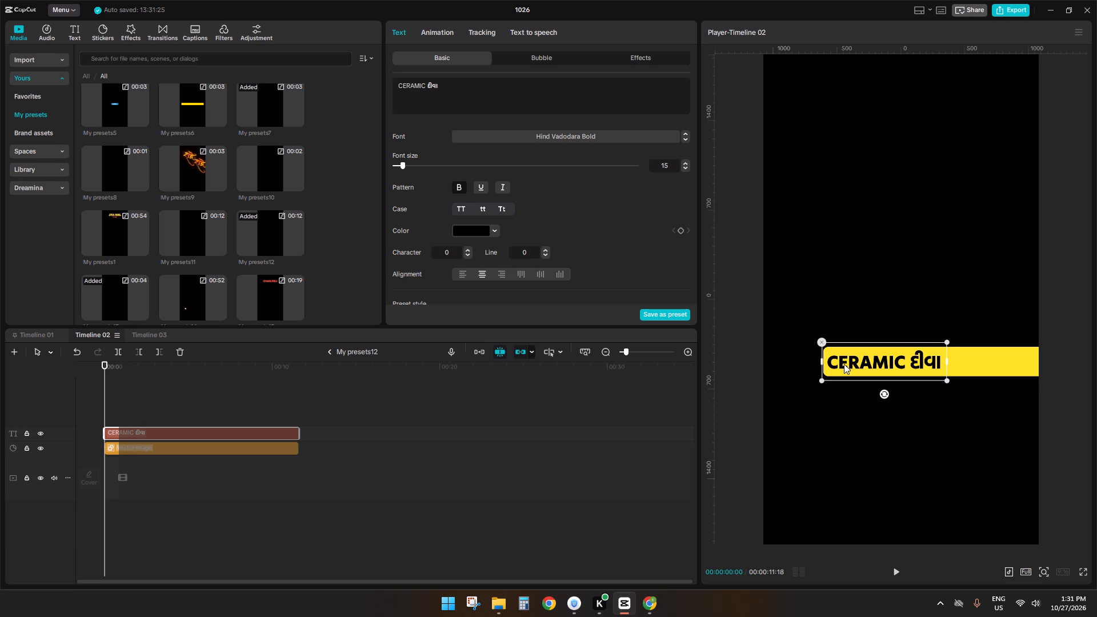
pyautogui.click(327, 351)
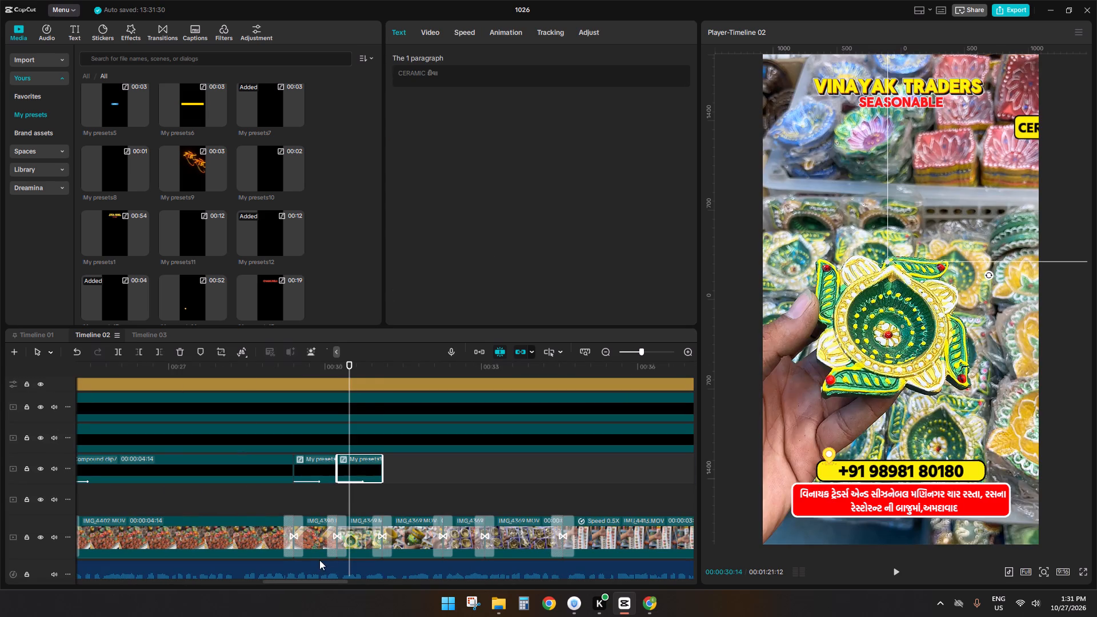
# Duplicate the CERAMIC દીવા clip at 00:00:31:03 on the same track and extend its end slightly past the next video transition.
pyautogui.press('space')
pyautogui.click(383, 499)
pyautogui.click(365, 474)
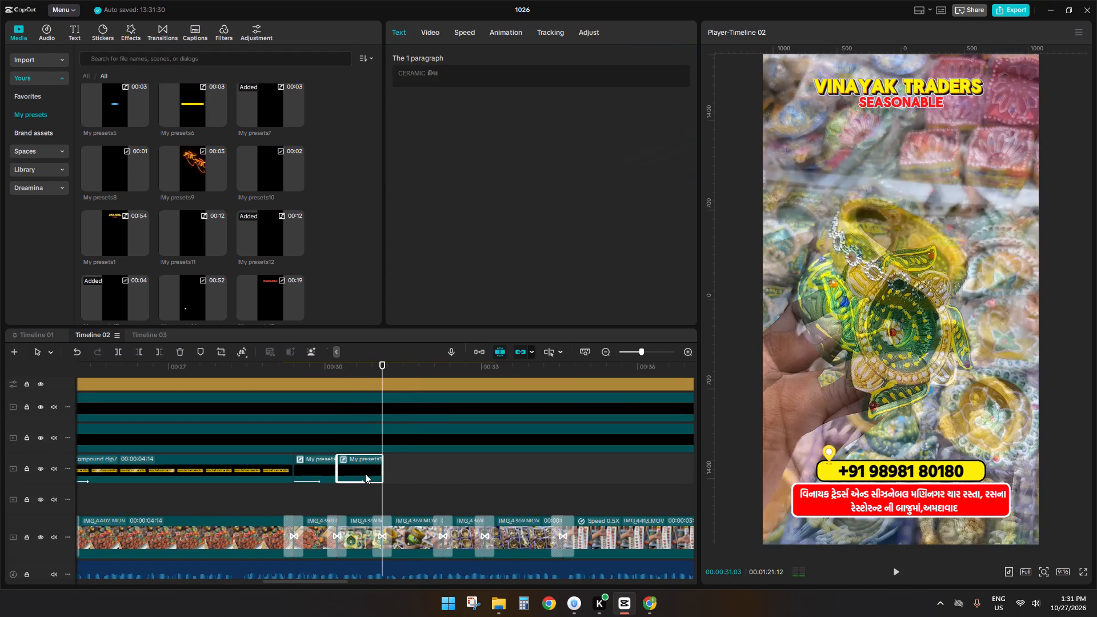
pyautogui.hotkey('ctrl', 'c')
pyautogui.hotkey('ctrl', 'v')
pyautogui.moveTo(430, 467); pyautogui.dragTo(447, 466)
# Replace the new duplicate's text with "તુલસી દીવા" and align it to the left end of the yellow bar.
pyautogui.doubleClick(415, 465)
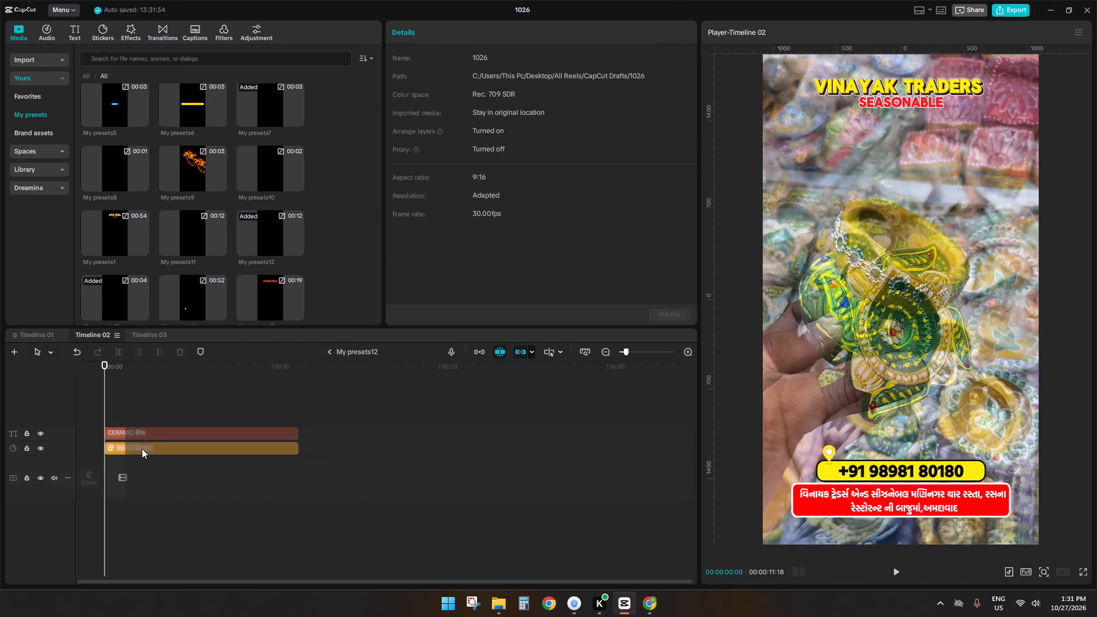
pyautogui.click(121, 437)
pyautogui.moveTo(489, 94); pyautogui.dragTo(0, 63)
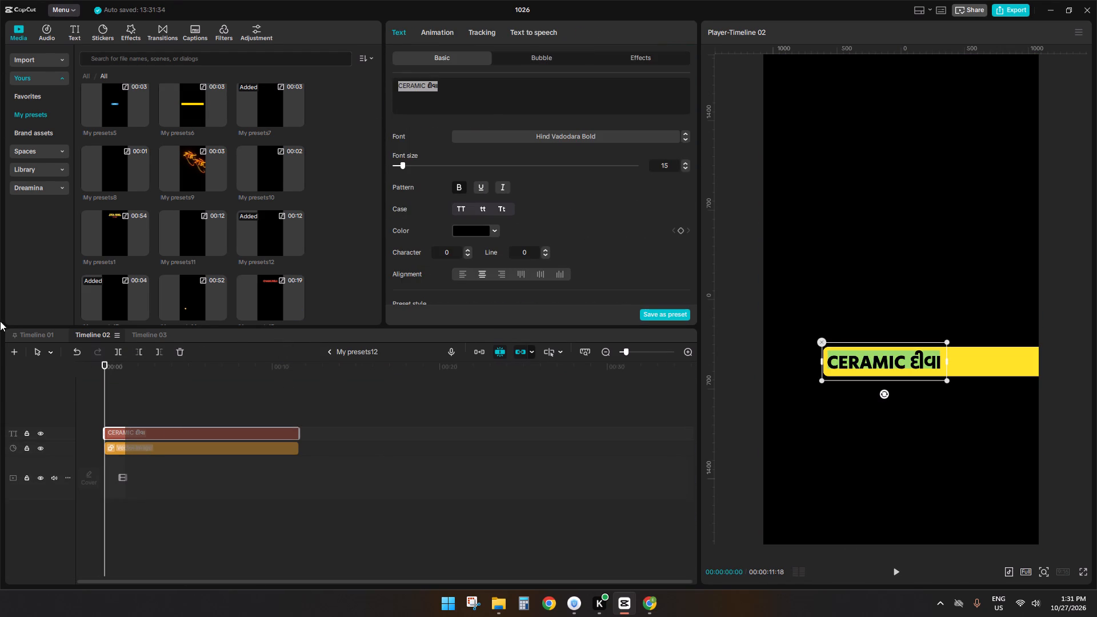
pyautogui.press('super+v')
pyautogui.click(930, 495)
pyautogui.hotkey('ctrl', 'v')
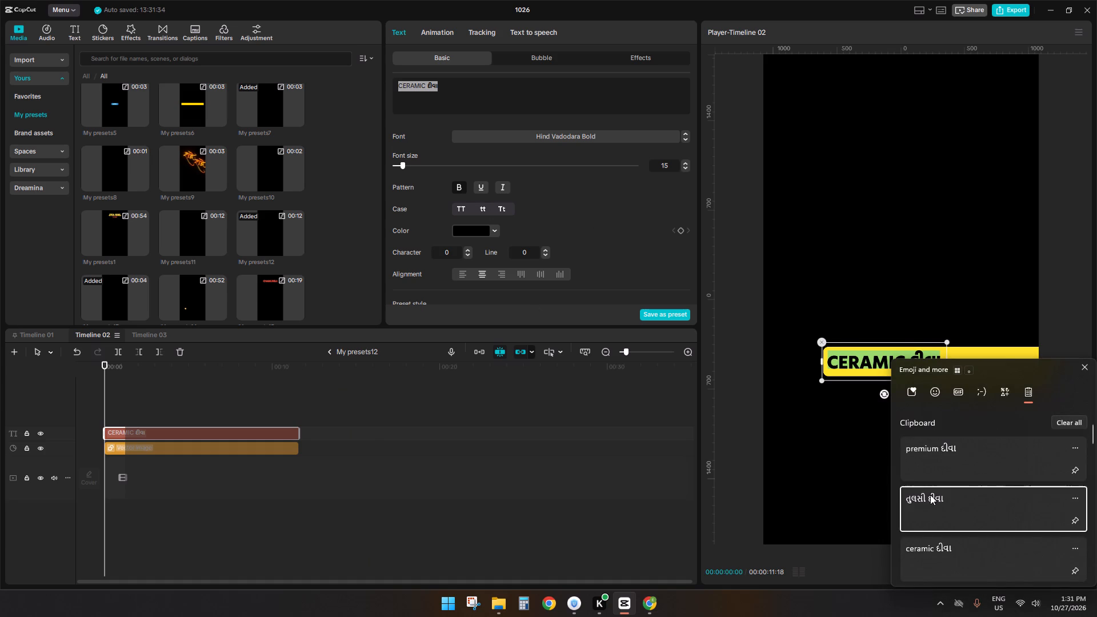
pyautogui.moveTo(878, 376); pyautogui.dragTo(862, 375)
pyautogui.click(328, 350)
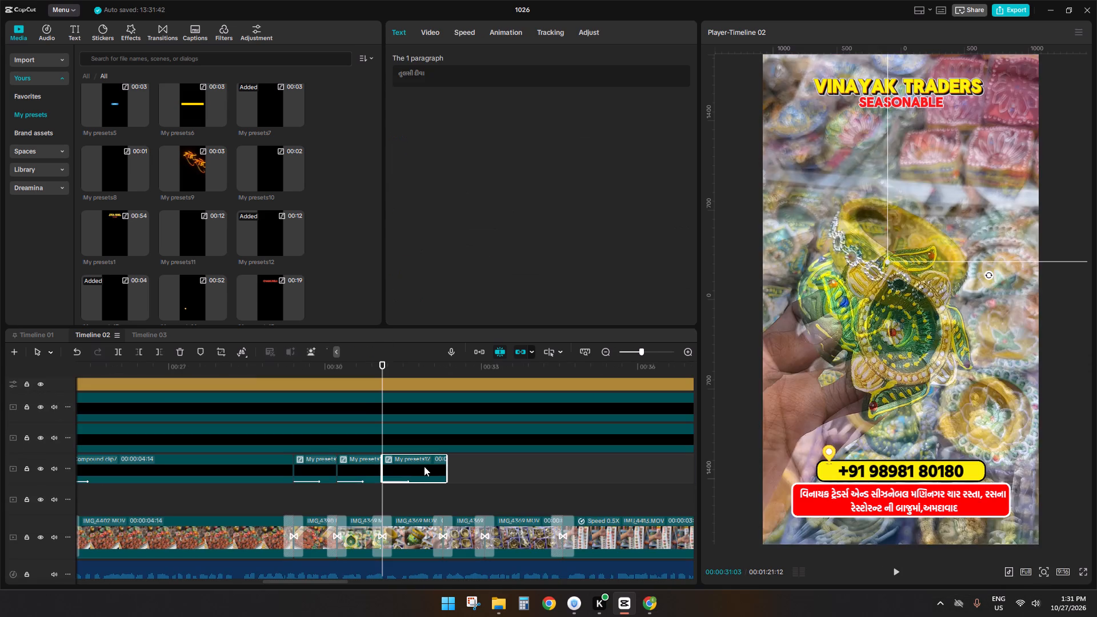
# Play the તુલસી દીવા clip and trim its end to 00:00:32:08.
pyautogui.press('space')
pyautogui.press('space')
pyautogui.press('space')
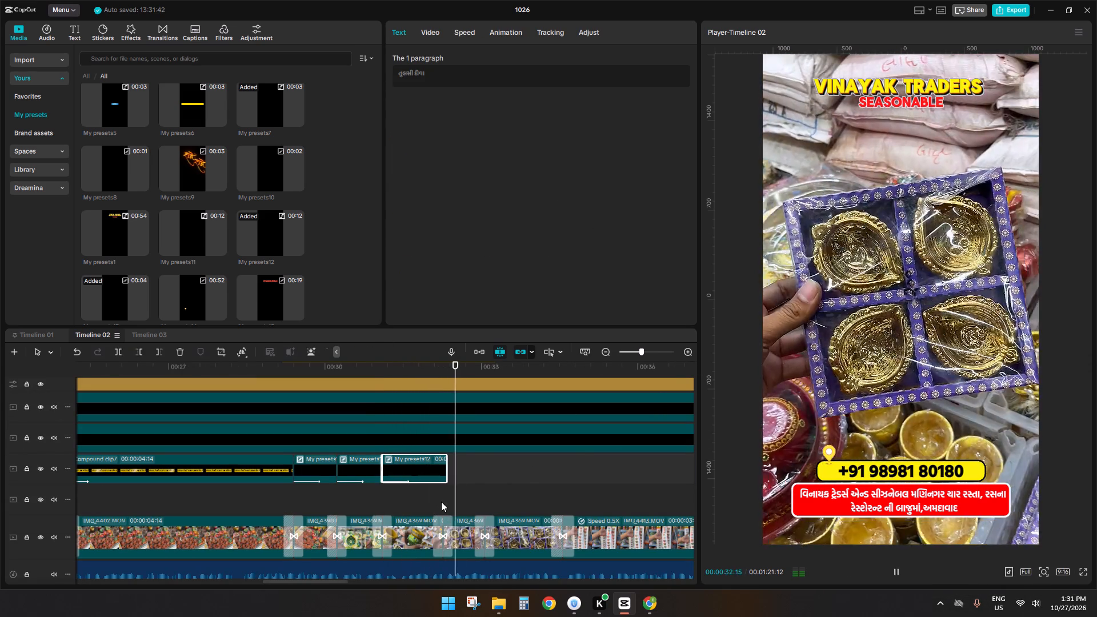
pyautogui.click(441, 502)
pyautogui.click(441, 475)
pyautogui.press('s')
pyautogui.press('d')
# Duplicate the તુલસી દીવા clip at 00:00:32:08 and extend the copy's end to about 00:00:34:17.
pyautogui.click(422, 475)
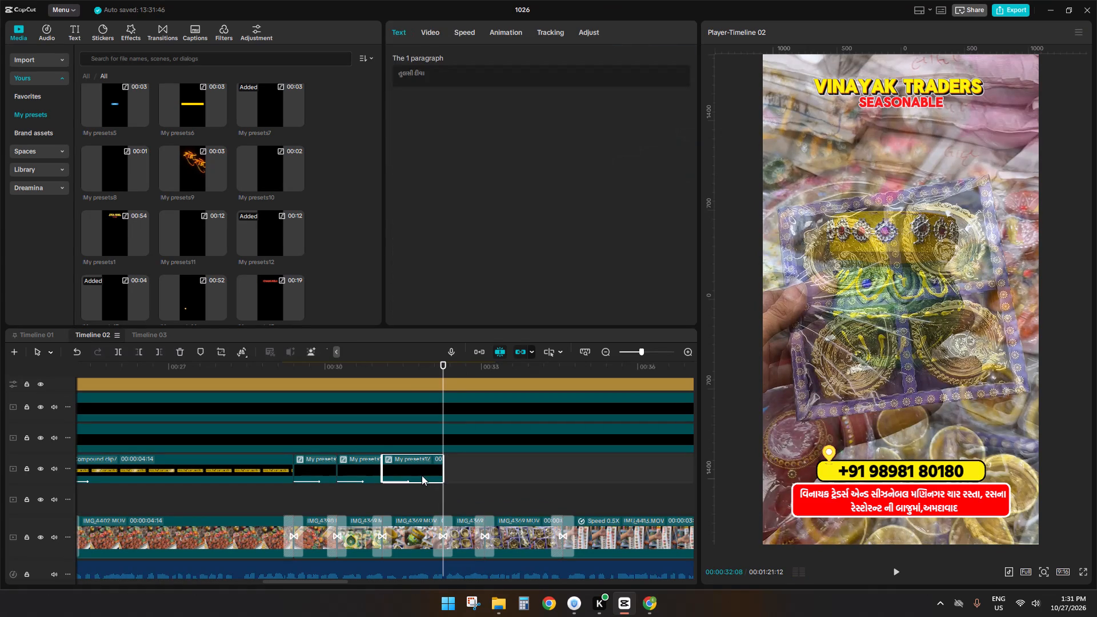
pyautogui.hotkey('ctrl', 'c')
pyautogui.hotkey('ctrl', 'v')
pyautogui.press('space')
pyautogui.moveTo(506, 467); pyautogui.dragTo(543, 467)
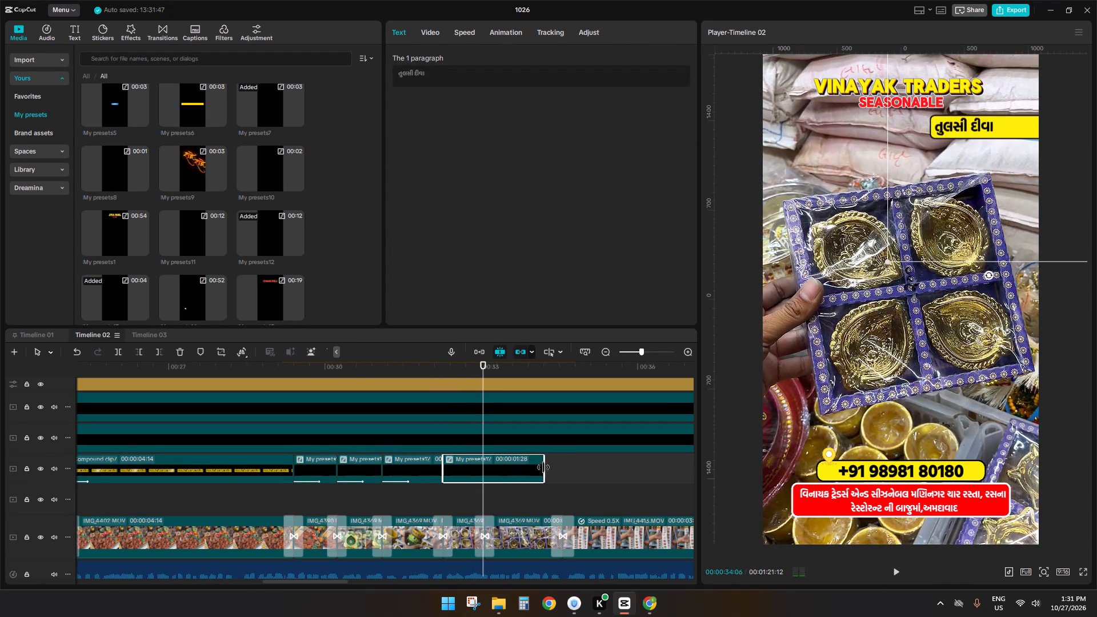
pyautogui.moveTo(543, 467); pyautogui.dragTo(561, 468)
# Replace the extended copy's text with "premium દીવા", set it to uppercase and align it to the left end of the yellow bar.
pyautogui.doubleClick(526, 467)
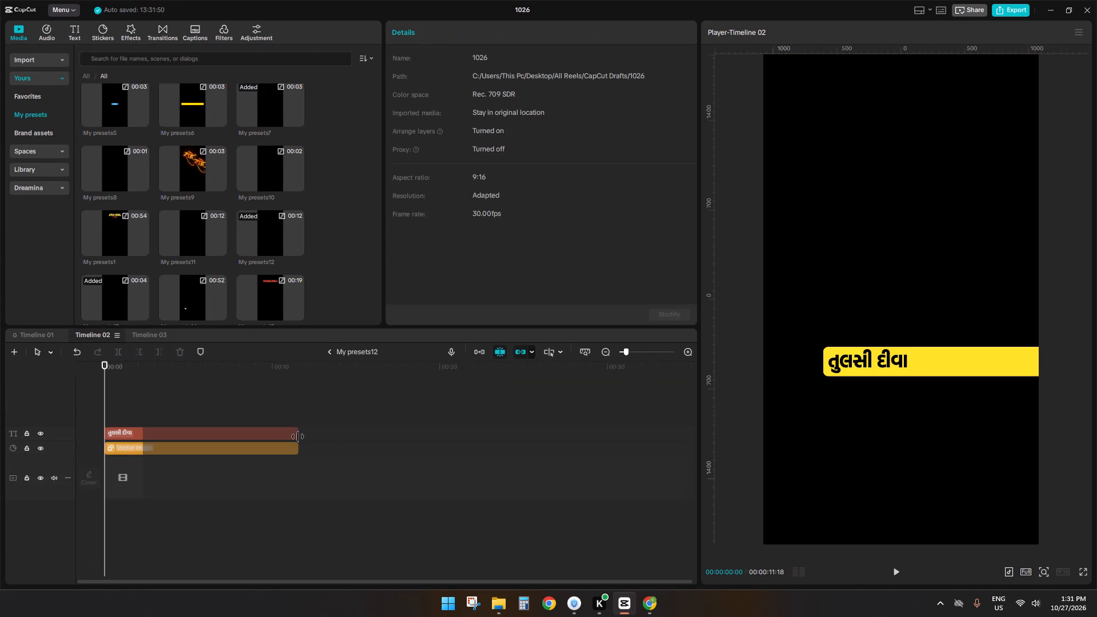
pyautogui.click(298, 436)
pyautogui.moveTo(442, 95); pyautogui.dragTo(37, 54)
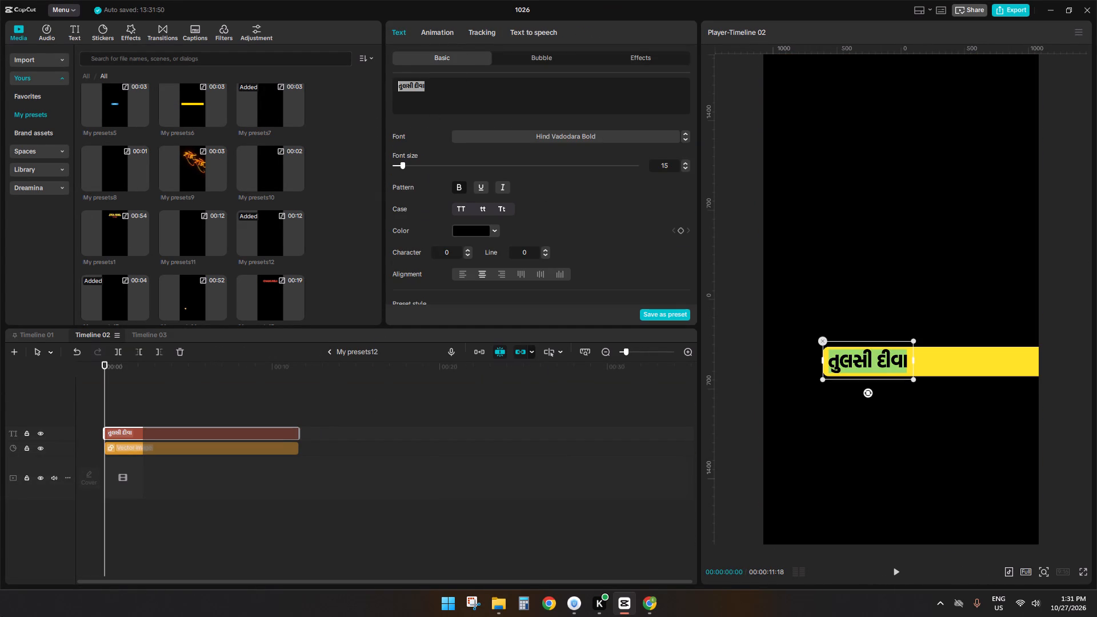
pyautogui.press('super+v')
pyautogui.click(965, 464)
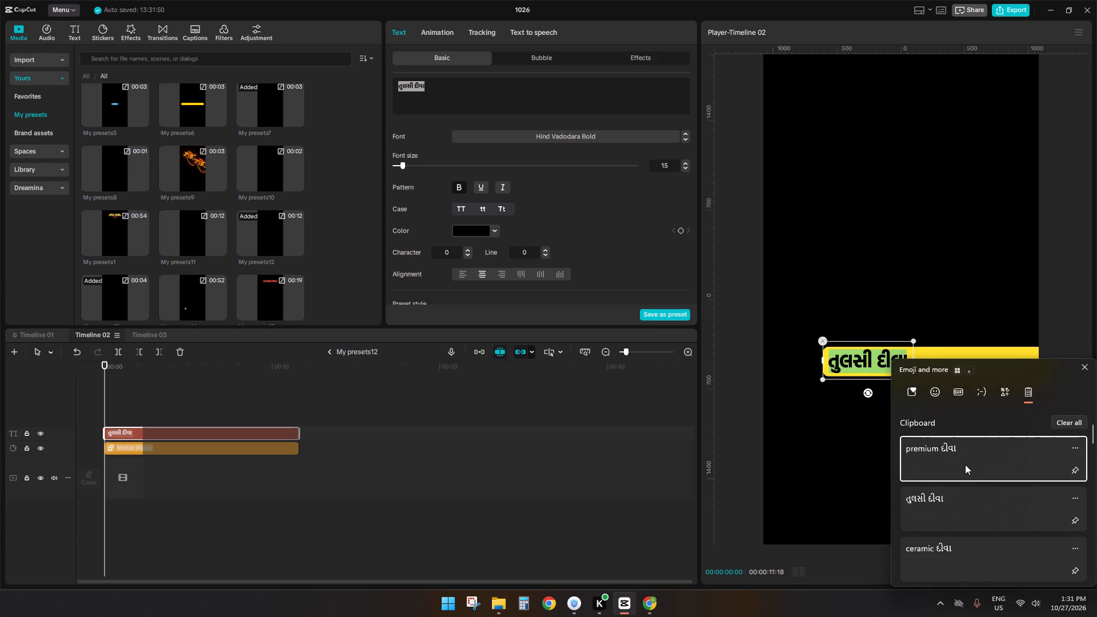
pyautogui.hotkey('ctrl', 'v')
pyautogui.click(458, 211)
pyautogui.moveTo(872, 362); pyautogui.dragTo(894, 364)
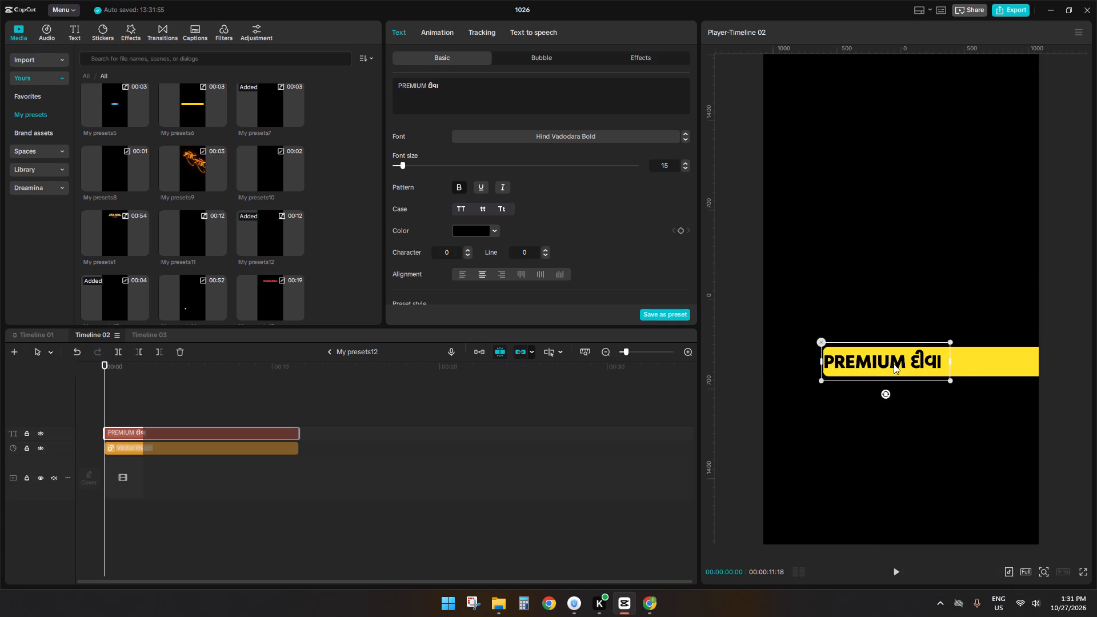
pyautogui.moveTo(894, 364); pyautogui.dragTo(892, 362)
pyautogui.click(341, 354)
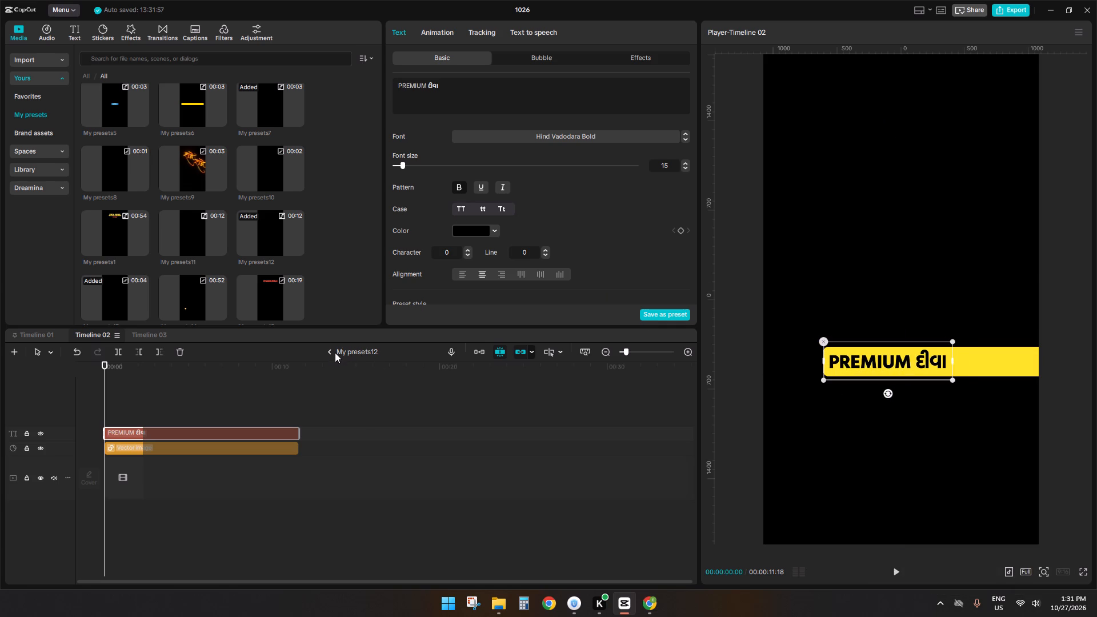
# Duplicate the "SPECIAL દીવાની VARIETY માત્ર 80 પૈસાથી" compound clip at 00:00:34:17, directly after the PREMIUM દીવા clip.
pyautogui.keyDown('ctrl'); pyautogui.scroll(-9, 479, 498); pyautogui.keyUp('ctrl')
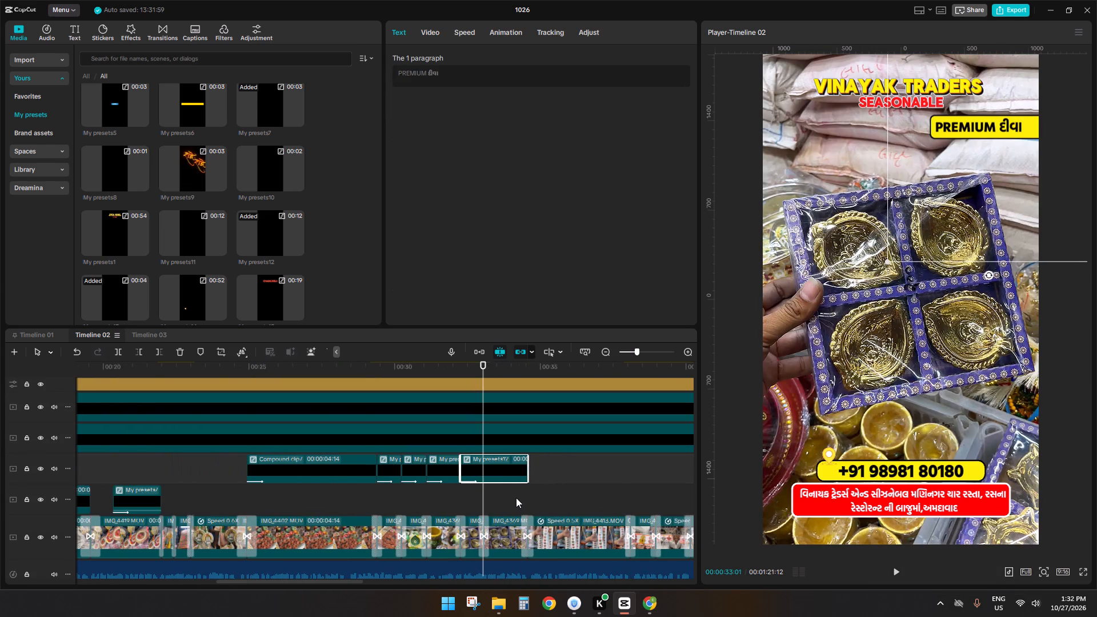
pyautogui.click(526, 498)
pyautogui.press('space')
pyautogui.click(528, 492)
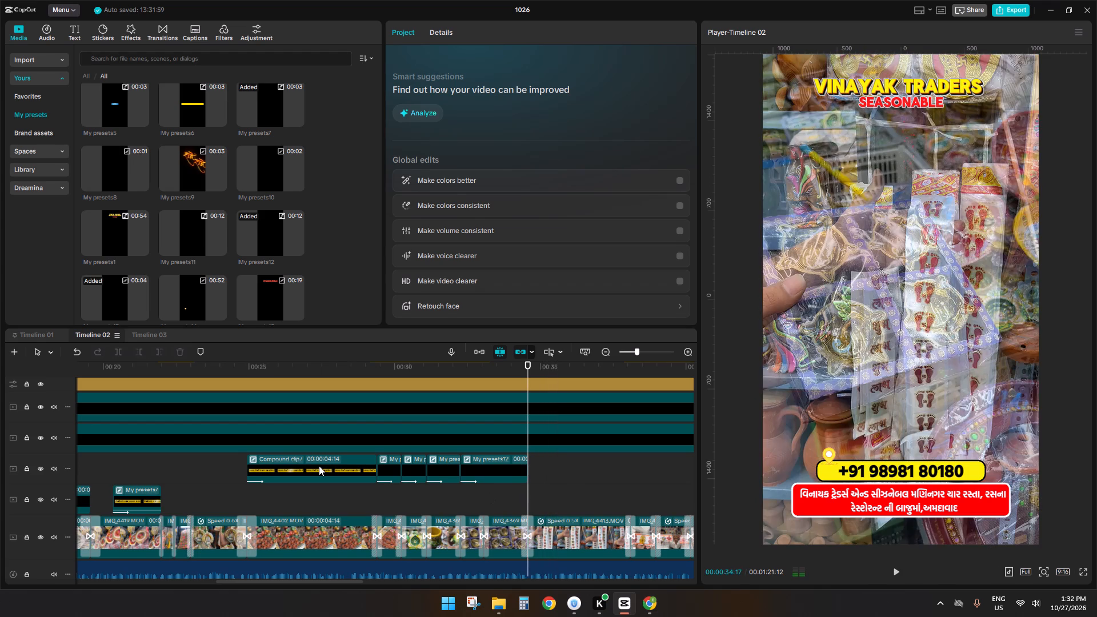
pyautogui.click(319, 466)
pyautogui.hotkey('ctrl', 'c')
pyautogui.hotkey('ctrl', 'v')
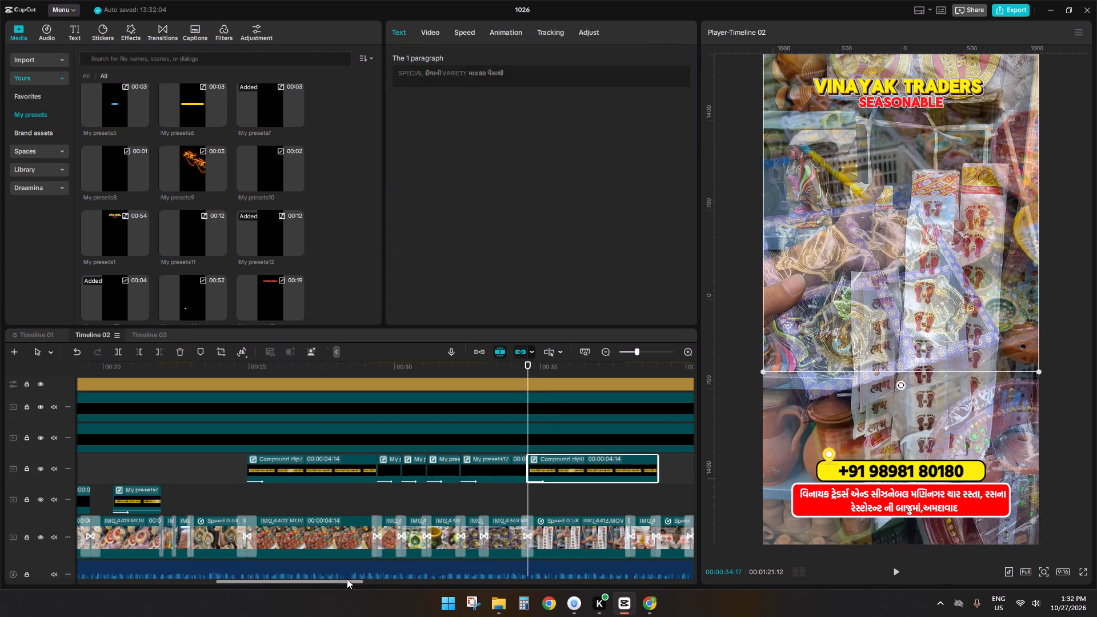
pyautogui.moveTo(346, 579); pyautogui.dragTo(430, 575)
pyautogui.press('space')
pyautogui.click(277, 502)
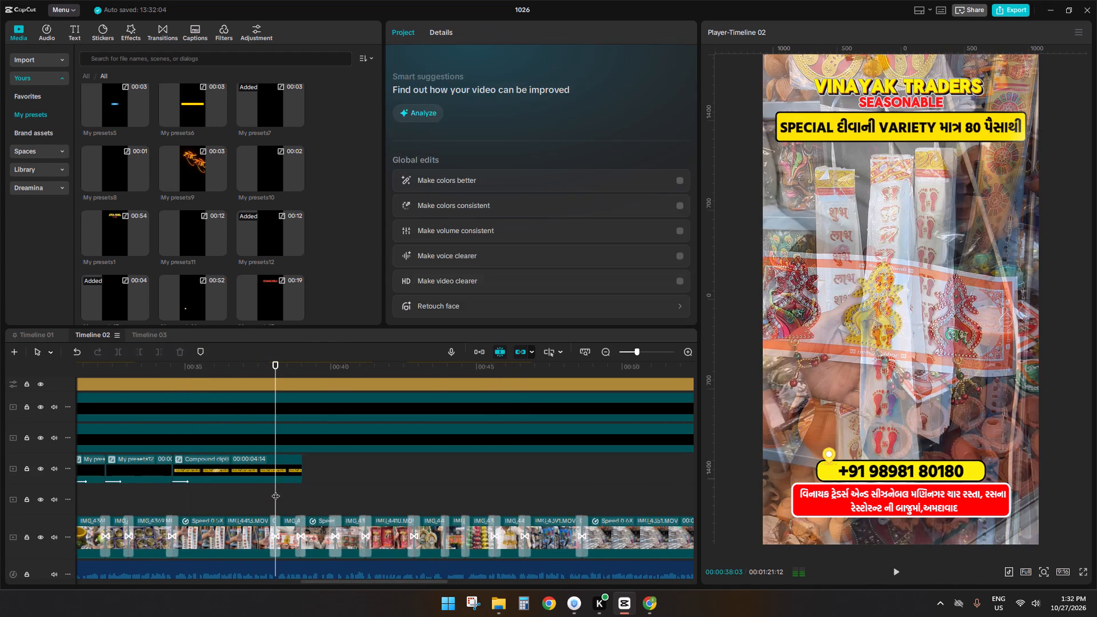
pyautogui.click(273, 480)
pyautogui.press('s')
pyautogui.press('d')
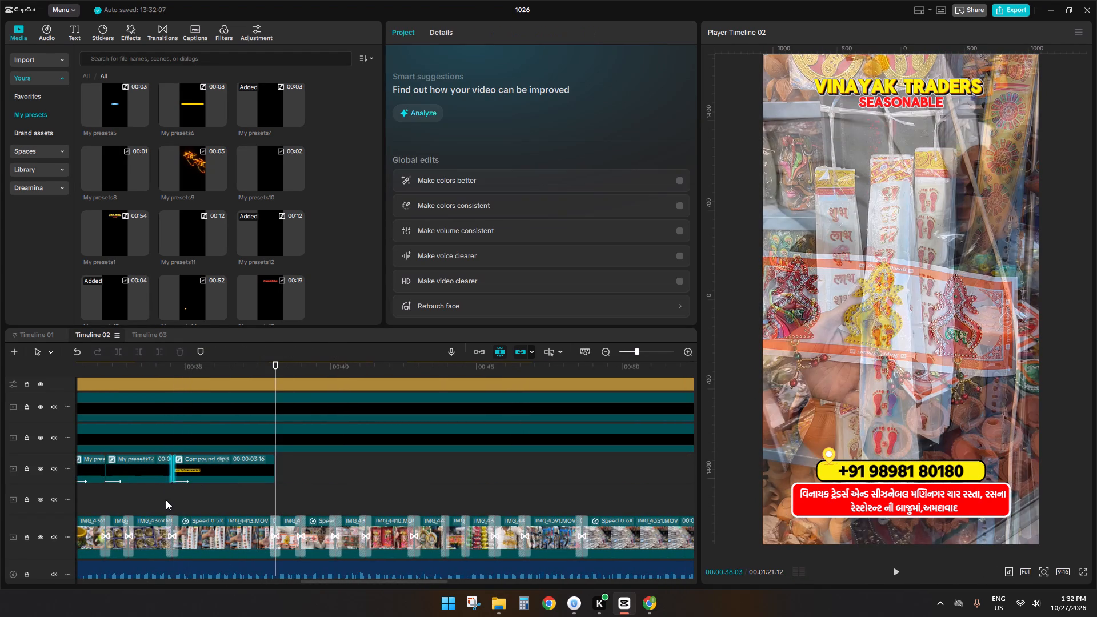
pyautogui.doubleClick(166, 500)
pyautogui.press('space')
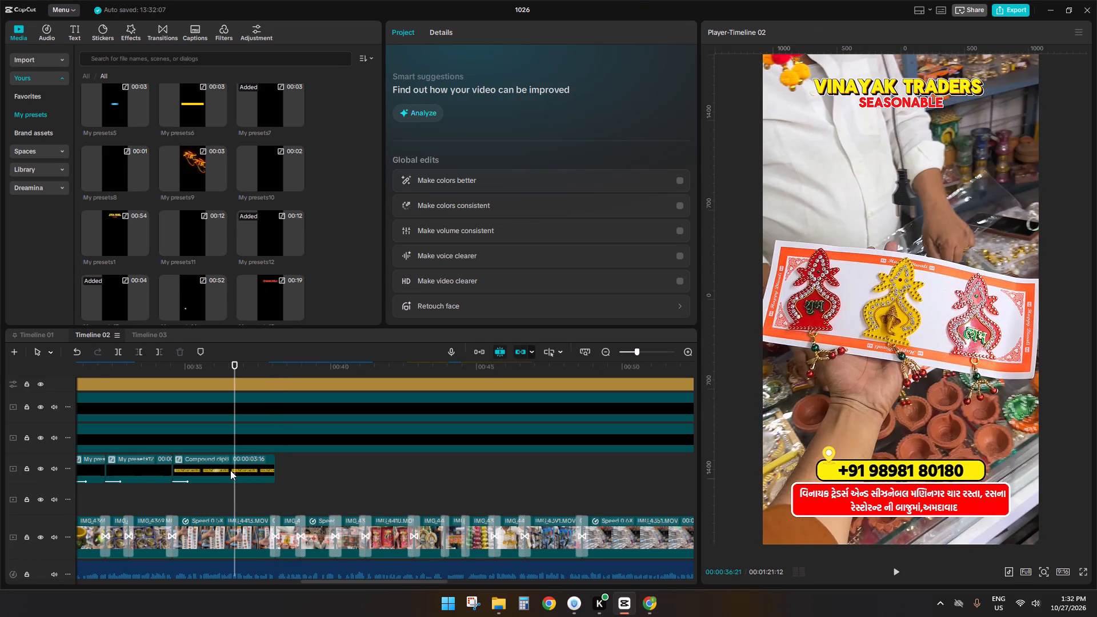
pyautogui.click(134, 439)
pyautogui.moveTo(518, 93); pyautogui.dragTo(0, 63)
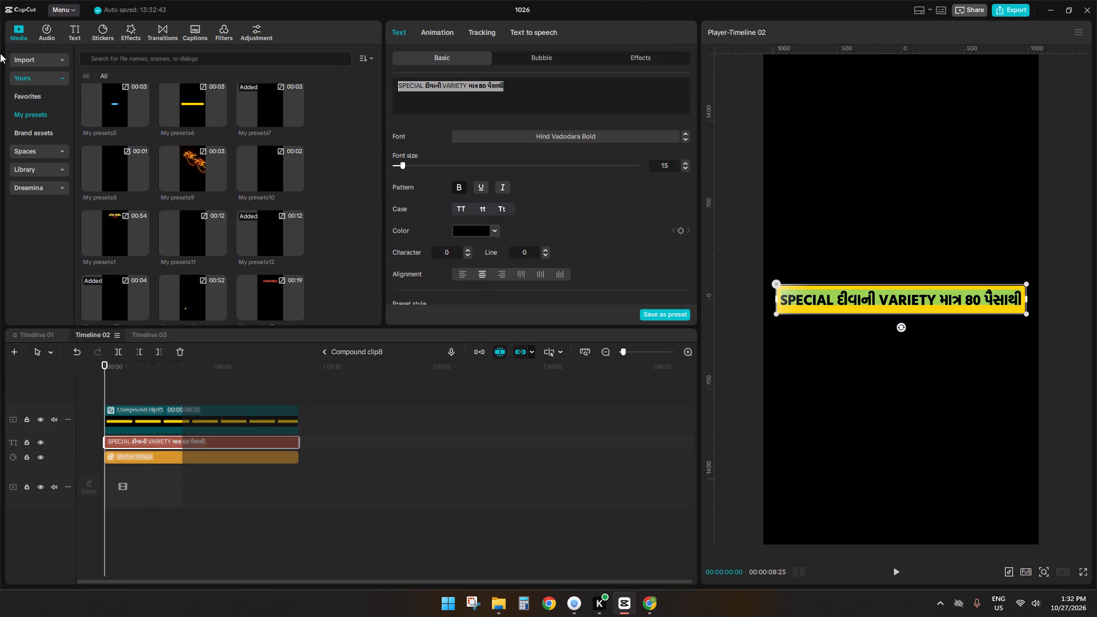
pyautogui.press('super+v')
pyautogui.scroll(-5, 1012, 518)
pyautogui.scroll(-4, 946, 503)
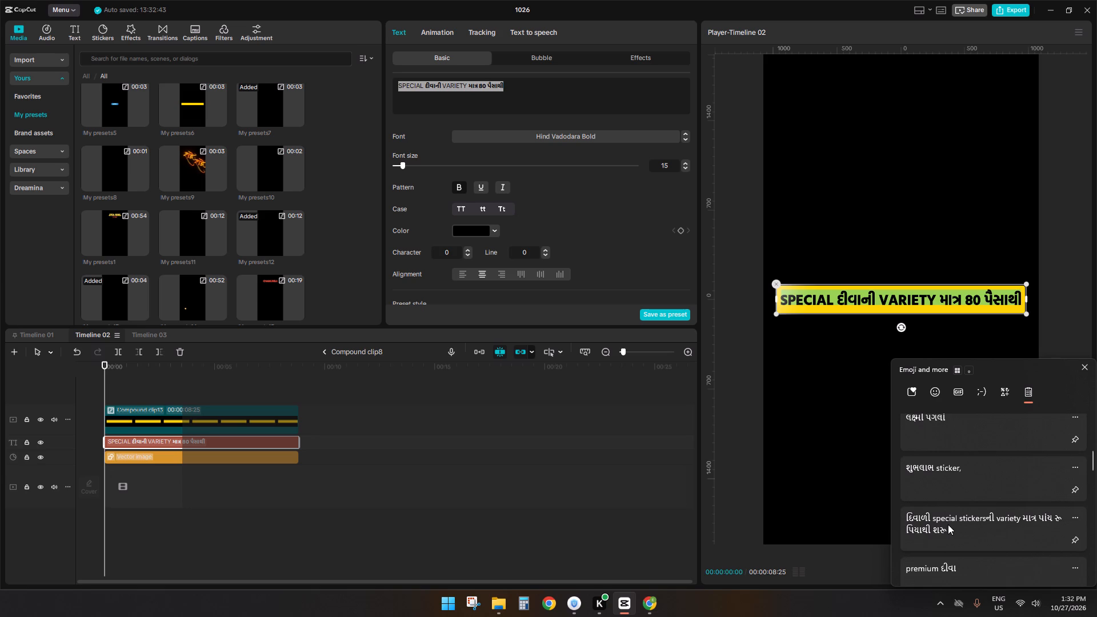
pyautogui.click(948, 524)
pyautogui.hotkey('ctrl', 'v')
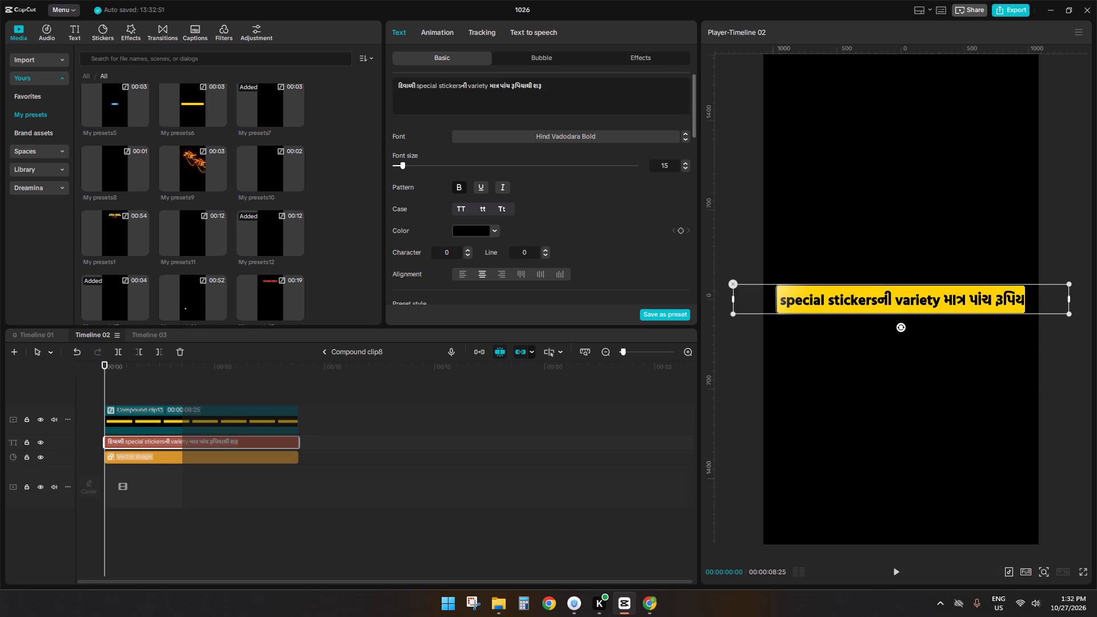
# Shorten the pasted caption to "special stickers variety માત્ર પાંચ રૂપિયા".
pyautogui.moveTo(417, 87); pyautogui.dragTo(82, 74)
pyautogui.press('BackSpace')
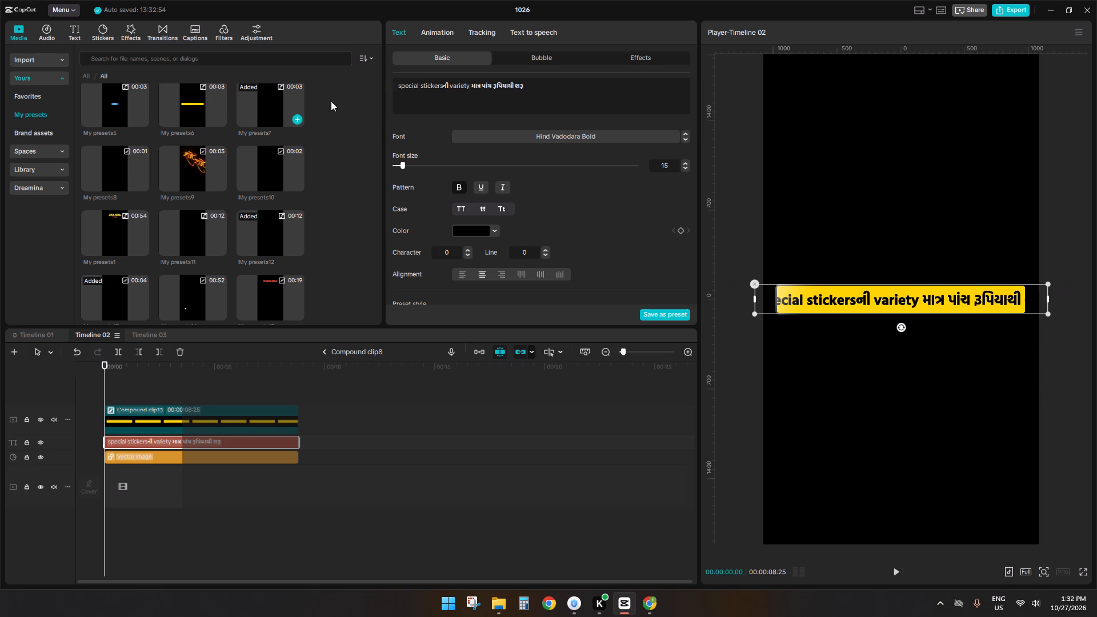
pyautogui.click(443, 86)
pyautogui.press('space')
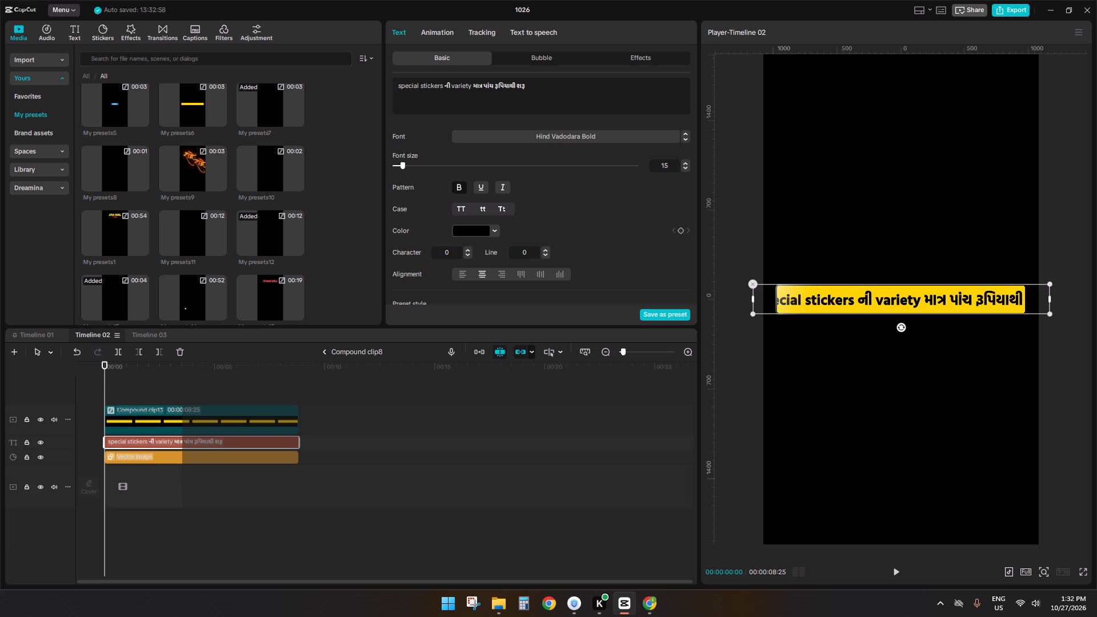
pyautogui.click(450, 83)
pyautogui.press('BackSpace')
pyautogui.press('BackSpace')
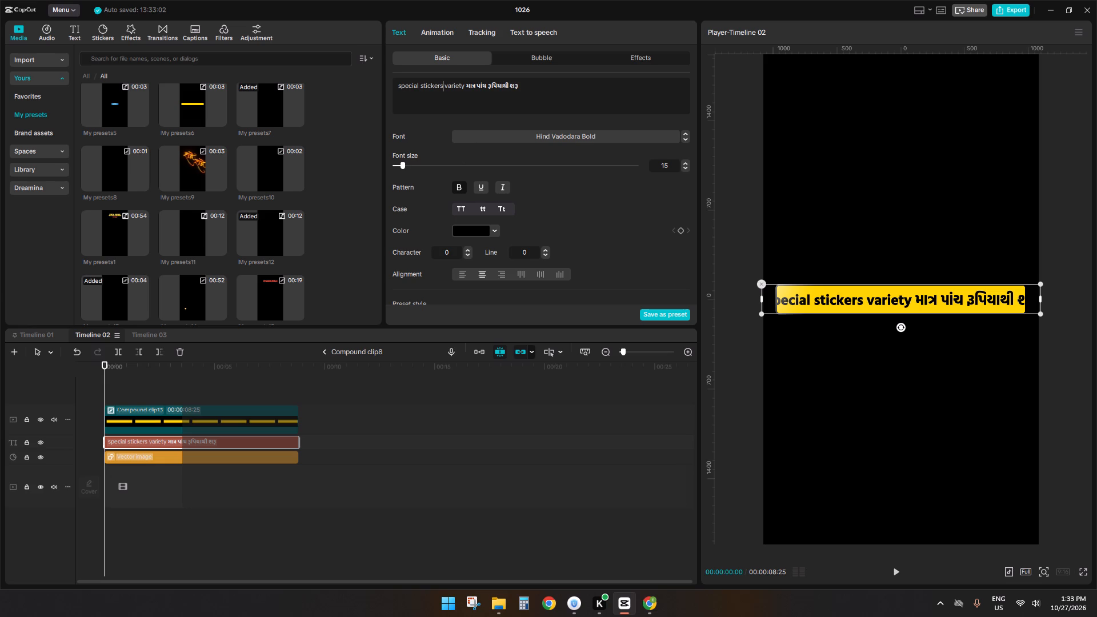
pyautogui.moveTo(513, 88); pyautogui.dragTo(514, 88)
pyautogui.moveTo(514, 88); pyautogui.dragTo(546, 84)
pyautogui.moveTo(505, 84); pyautogui.dragTo(535, 85)
pyautogui.press('BackSpace')
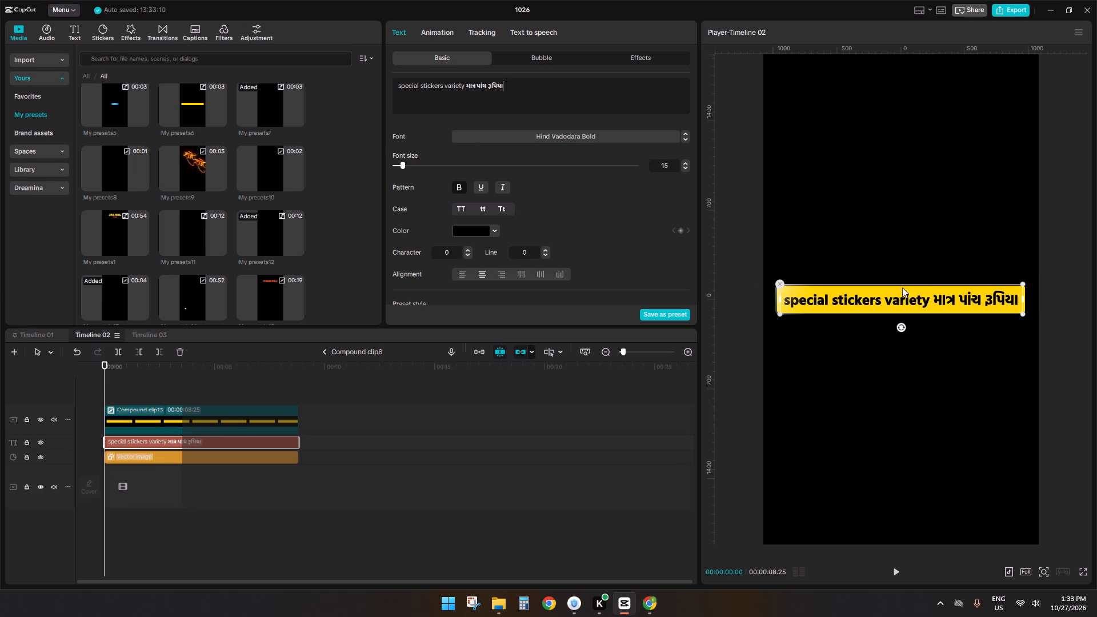
# Set the stickers caption to uppercase and scale it down to fit within the yellow bar.
pyautogui.click(461, 210)
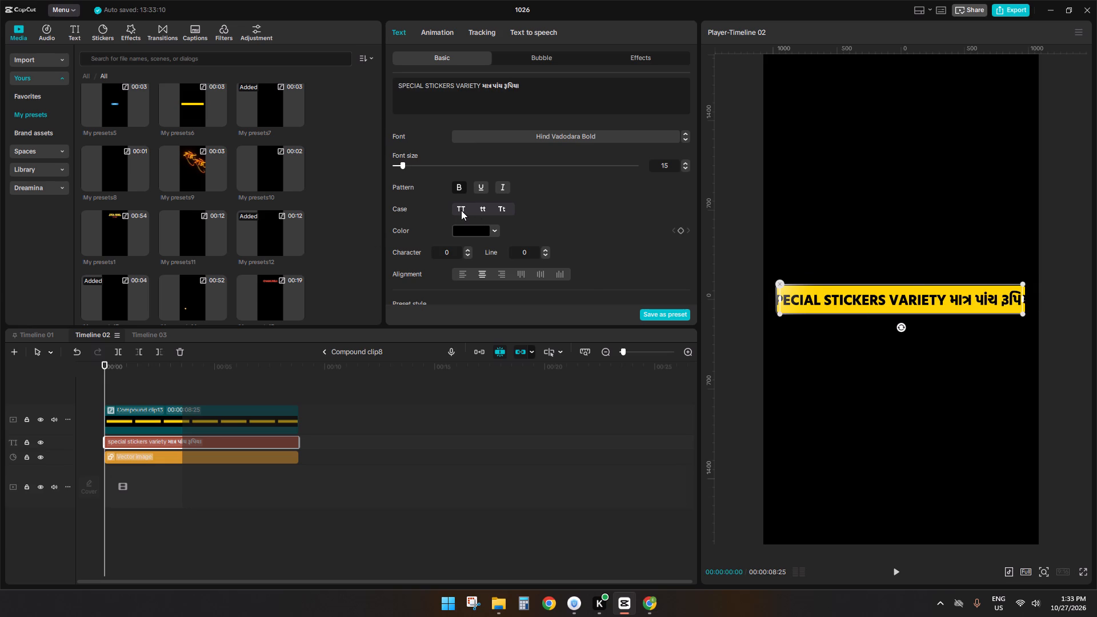
pyautogui.moveTo(760, 315); pyautogui.dragTo(782, 308)
# Delete "VARIETY" from the caption, keep it uppercase and enlarge the text to fill the yellow bar.
pyautogui.moveTo(458, 86); pyautogui.dragTo(462, 86)
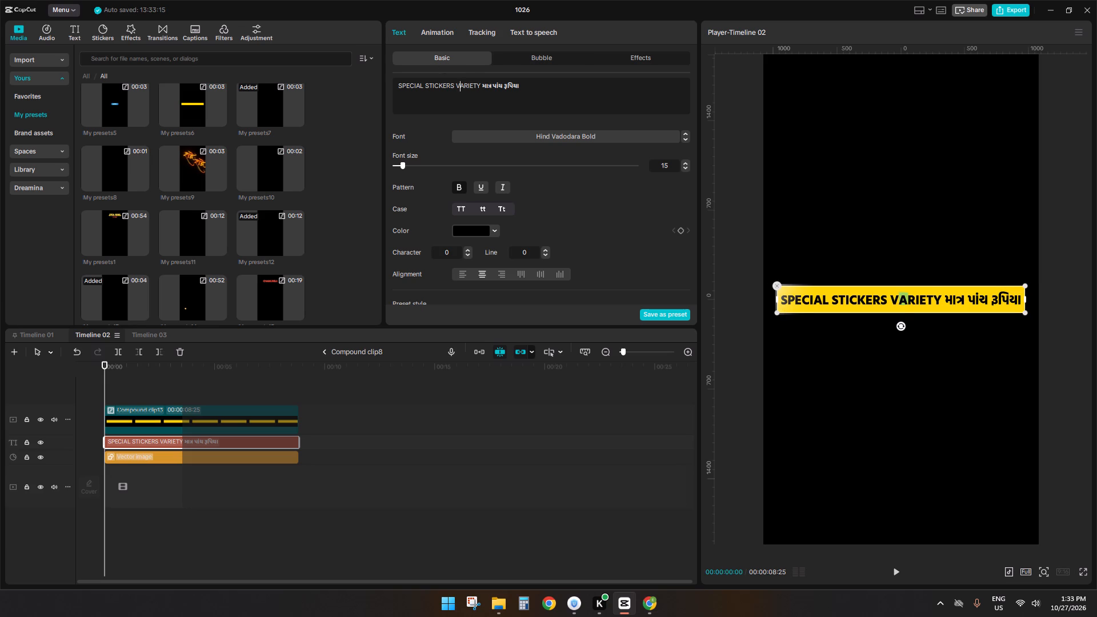
pyautogui.moveTo(462, 86); pyautogui.dragTo(475, 86)
pyautogui.moveTo(479, 84); pyautogui.dragTo(459, 85)
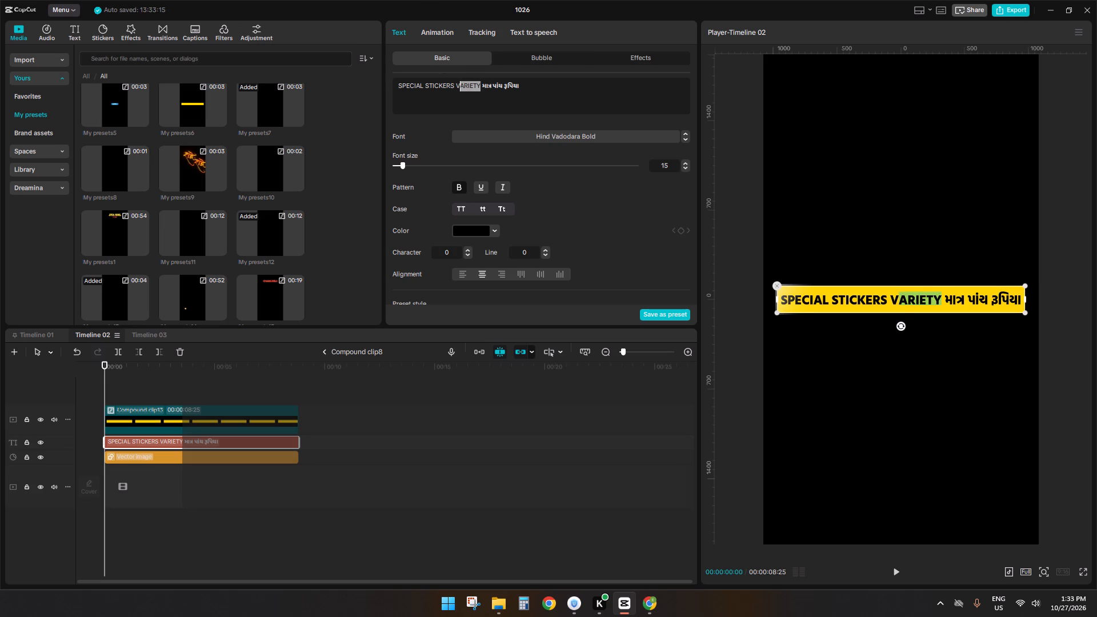
pyautogui.moveTo(459, 85); pyautogui.dragTo(457, 85)
pyautogui.press('BackSpace')
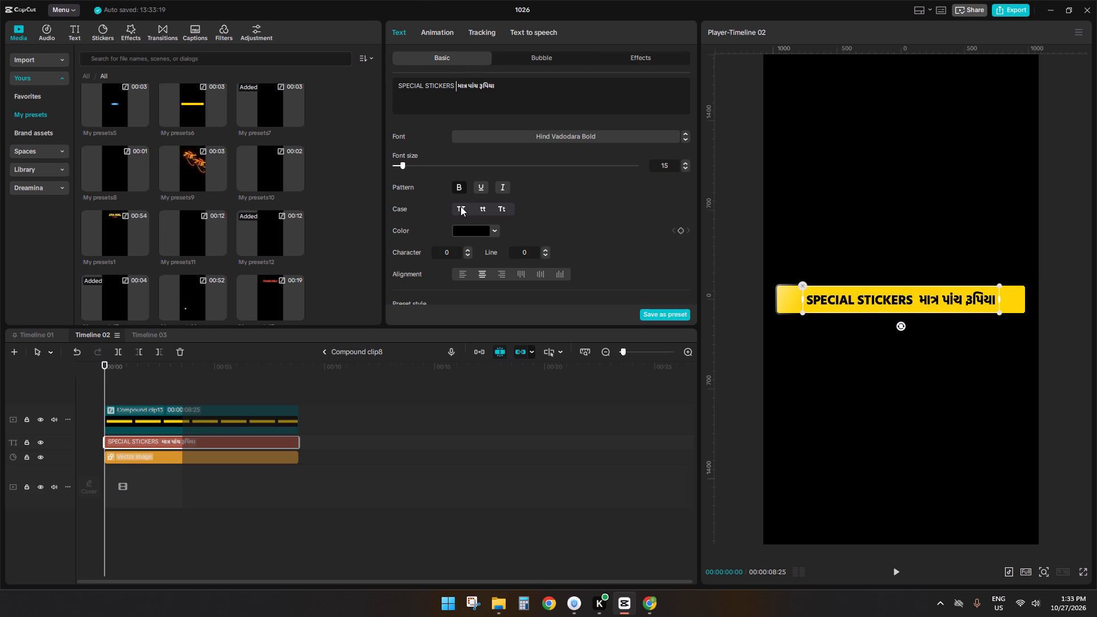
pyautogui.click(461, 206)
pyautogui.moveTo(801, 312); pyautogui.dragTo(759, 312)
# Replace "પાંચ" in the stickers caption with "5/-" and return to the main timeline.
pyautogui.moveTo(470, 89); pyautogui.dragTo(475, 87)
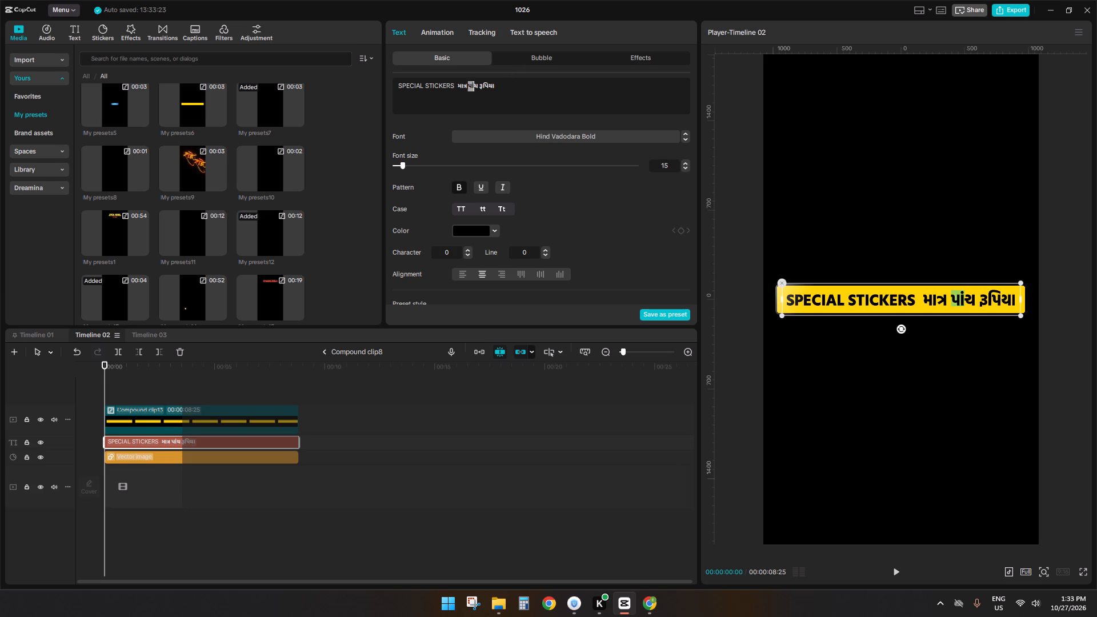
pyautogui.moveTo(475, 87); pyautogui.dragTo(477, 86)
pyautogui.press('5')
pyautogui.write('/-')
pyautogui.click(322, 354)
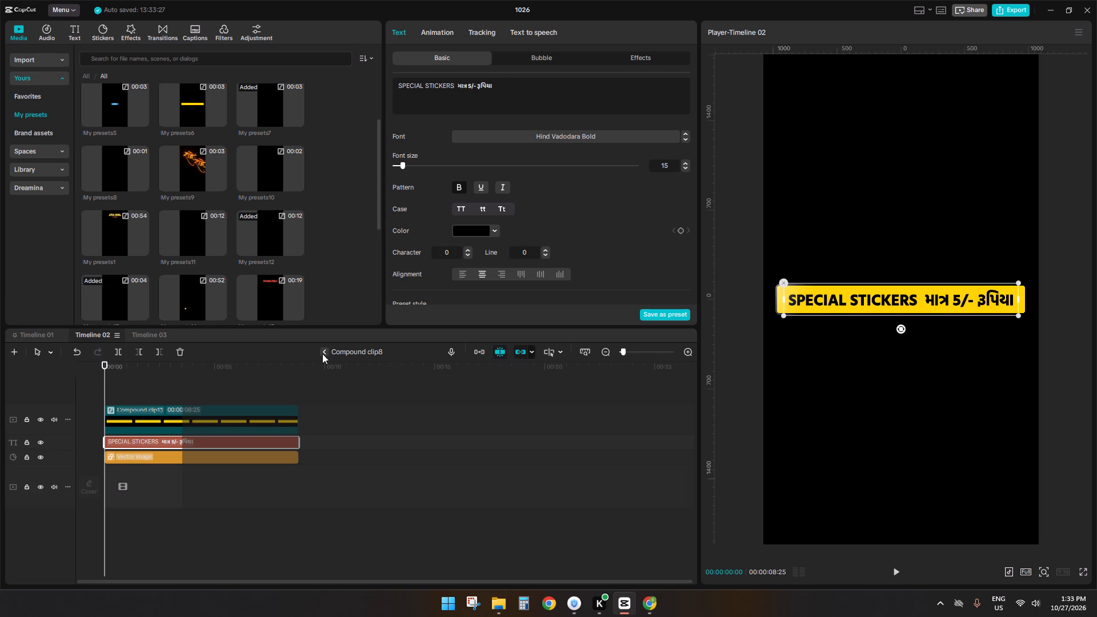
# Play the stickers section against the voiceover and extend its caption clip to a duration of 00:00:04:12, ending at the following transition.
pyautogui.click(181, 487)
pyautogui.click(175, 491)
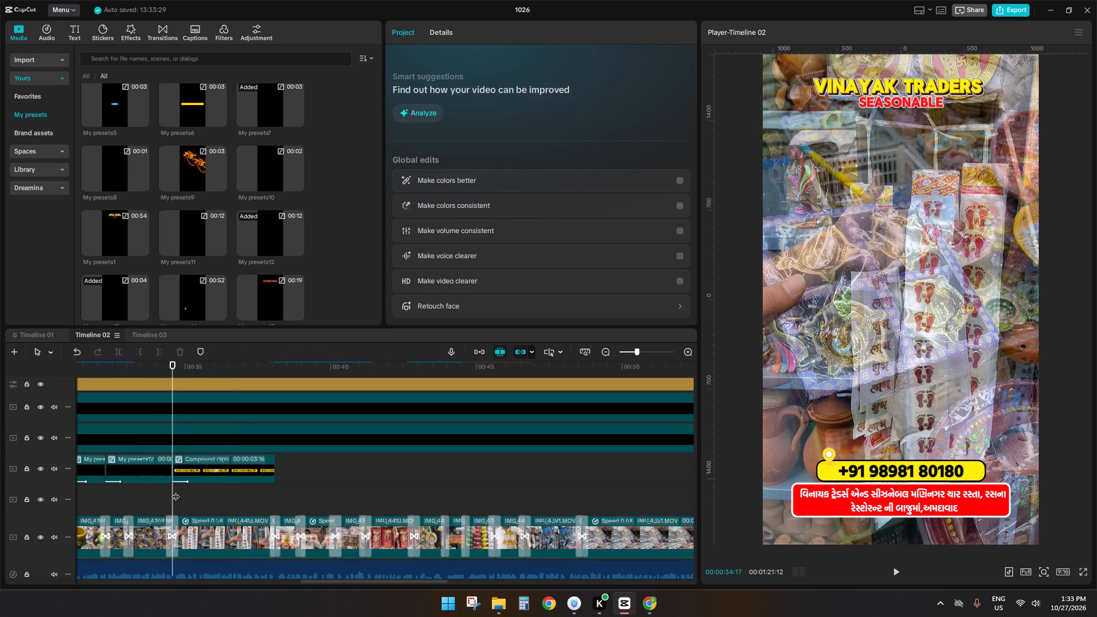
pyautogui.press('space')
pyautogui.click(183, 476)
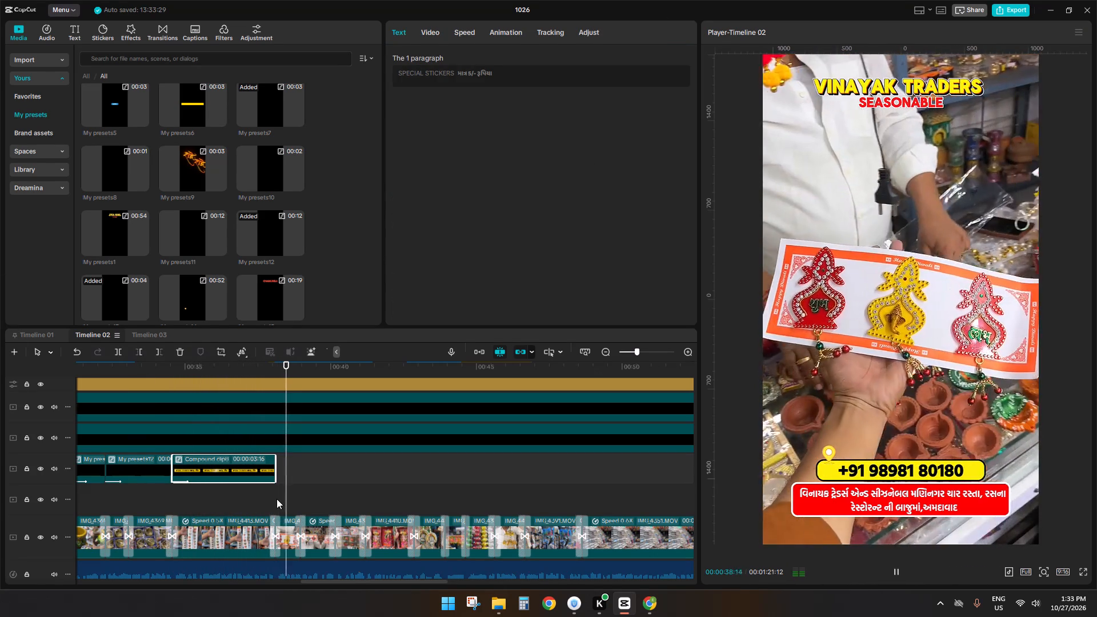
pyautogui.click(277, 499)
pyautogui.press('space')
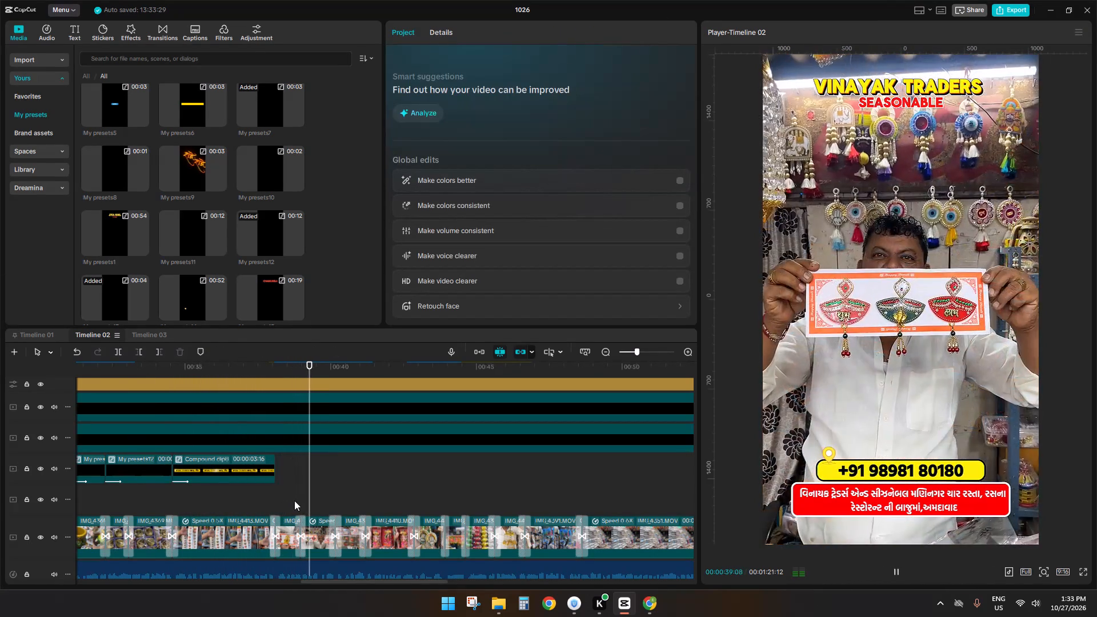
pyautogui.click(301, 502)
pyautogui.click(269, 472)
pyautogui.moveTo(276, 466); pyautogui.dragTo(299, 463)
pyautogui.press('space')
pyautogui.click(278, 503)
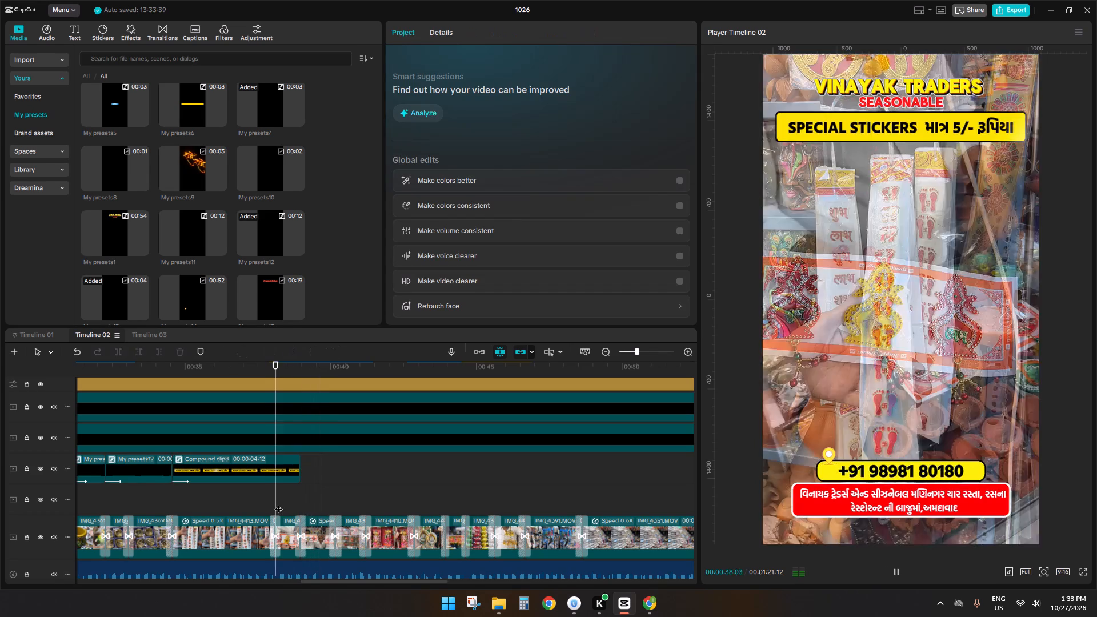
pyautogui.press('space')
pyautogui.click(249, 495)
pyautogui.press('space')
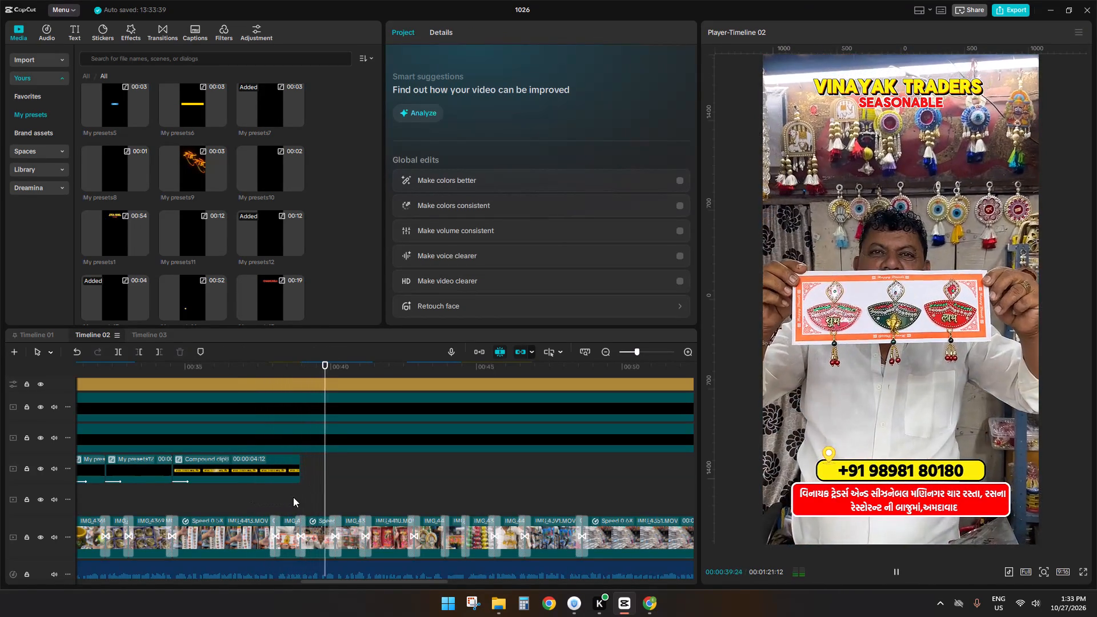
pyautogui.press('space')
# Copy the "PREMIUM દીવા" overlay to 00:00:38:29, after the stickers clip, and shorten it to end at the following transition.
pyautogui.click(302, 496)
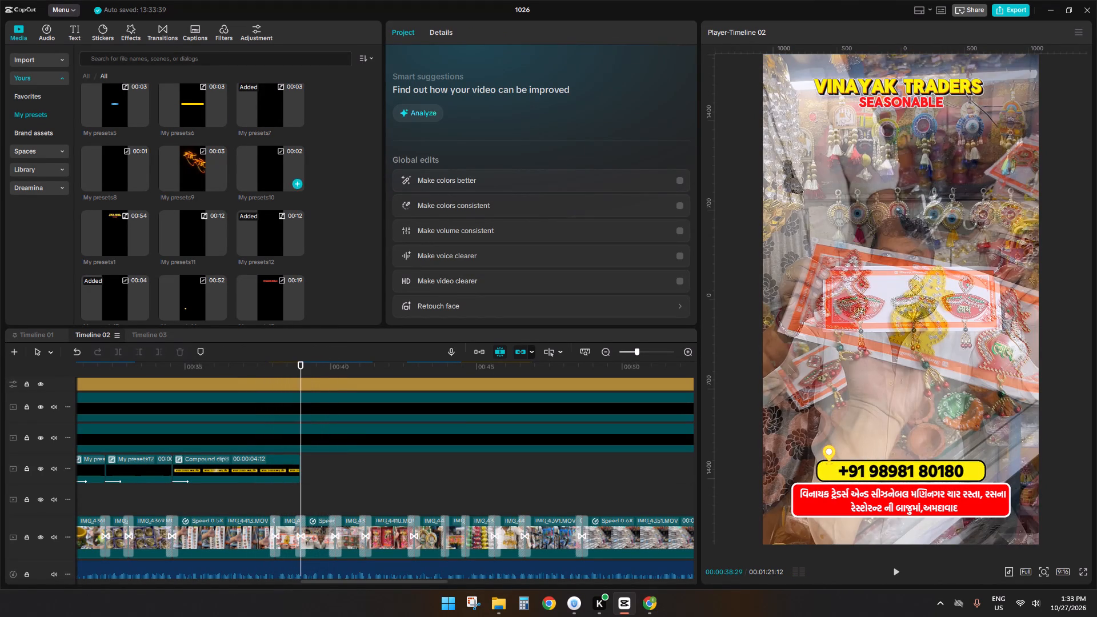
pyautogui.click(142, 467)
pyautogui.hotkey('ctrl', 'c')
pyautogui.hotkey('ctrl', 'v')
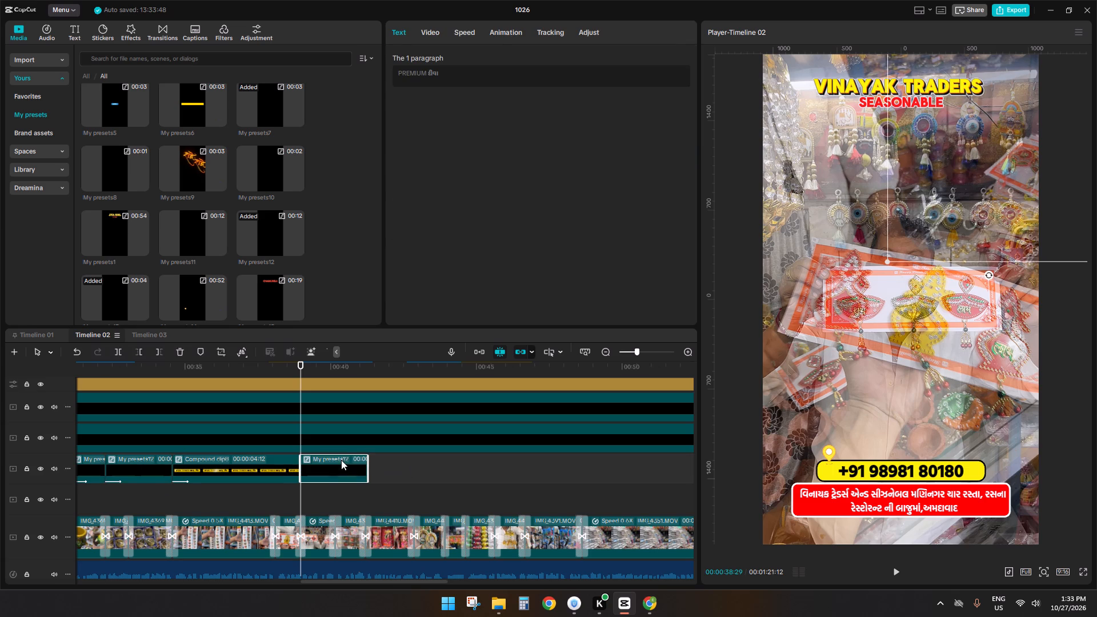
pyautogui.moveTo(366, 469); pyautogui.dragTo(332, 478)
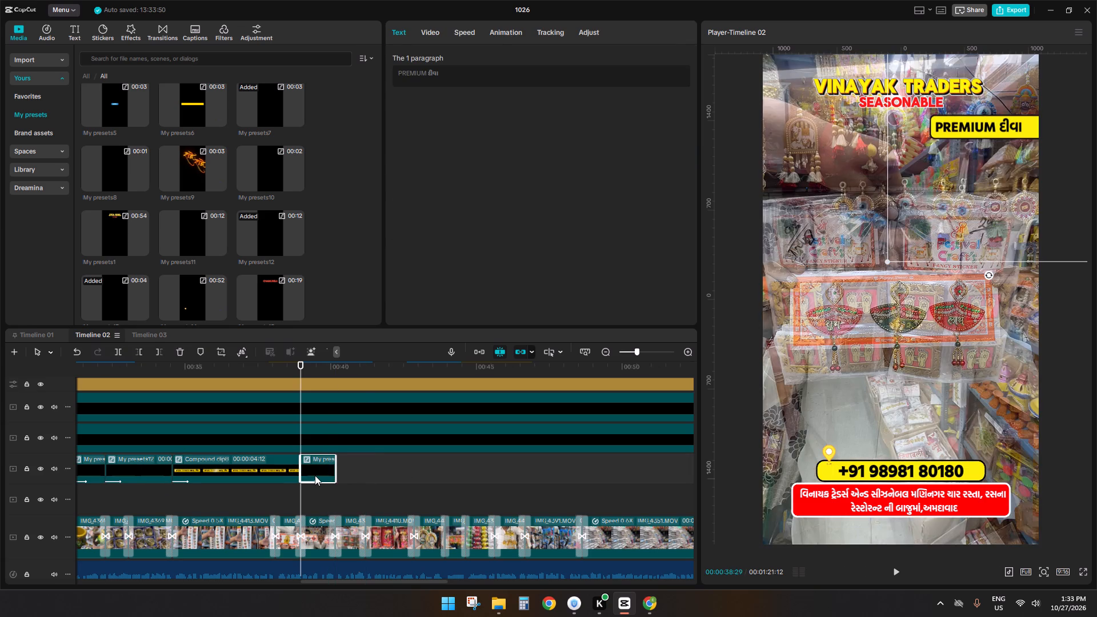
# Open the copied overlay and replace its text with "શુભલાભ sticker," from the clipboard history.
pyautogui.doubleClick(315, 475)
pyautogui.click(180, 438)
pyautogui.moveTo(473, 89); pyautogui.dragTo(155, 21)
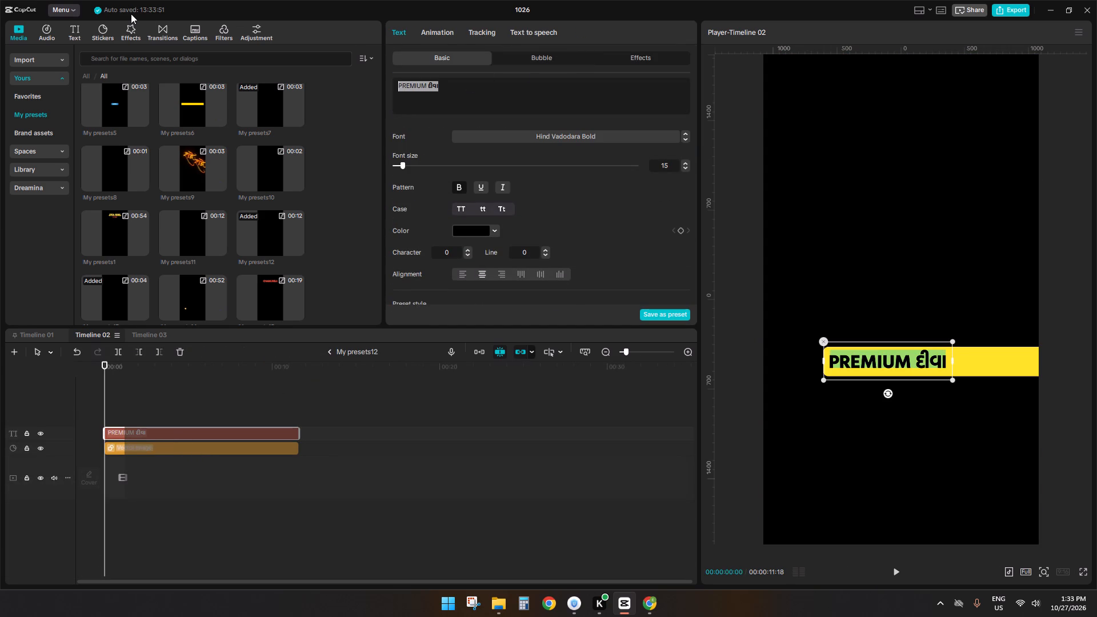
pyautogui.press('super+v')
pyautogui.scroll(-2, 955, 542)
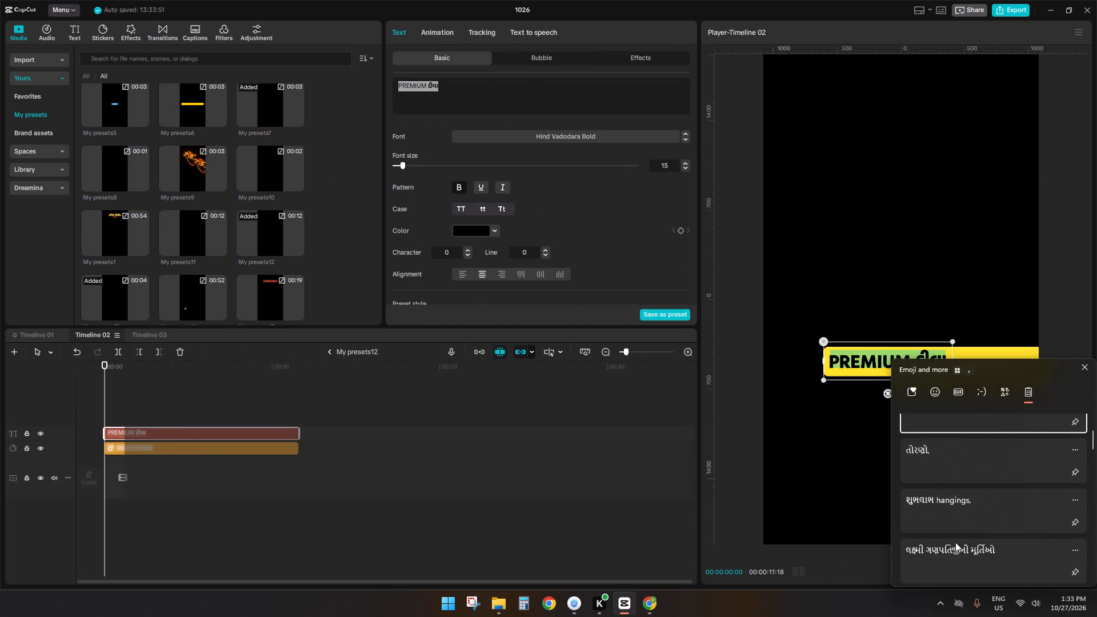
pyautogui.scroll(-6, 948, 514)
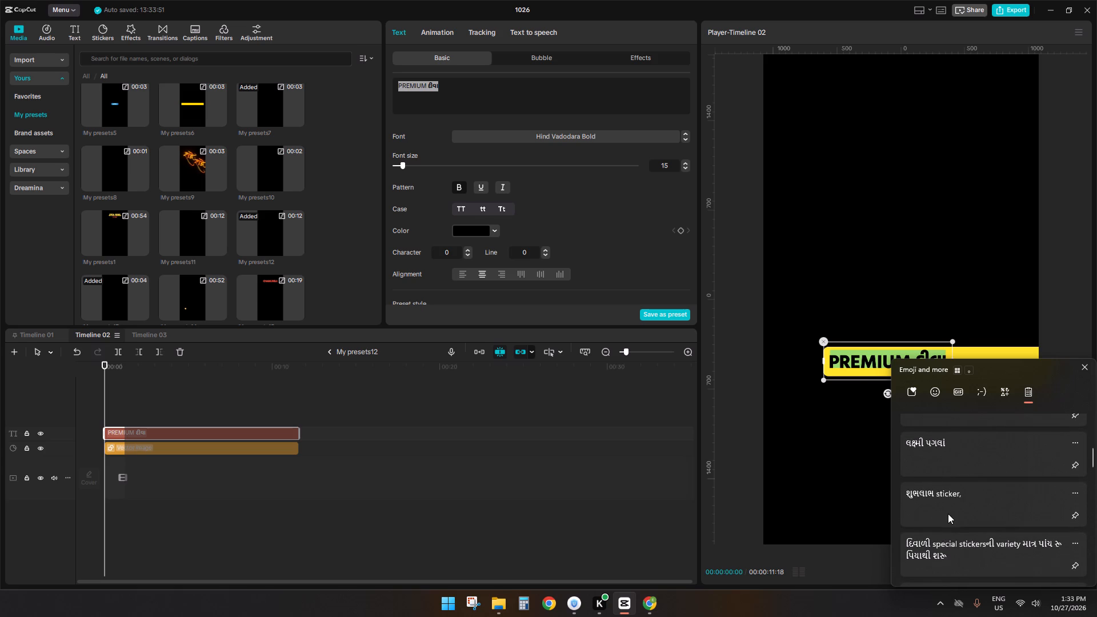
pyautogui.click(948, 514)
pyautogui.hotkey('ctrl', 'v')
# Make the caption uppercase, delete its trailing comma, align "શુભલાભ STICKER" inside the yellow bar and return to the main timeline.
pyautogui.click(466, 210)
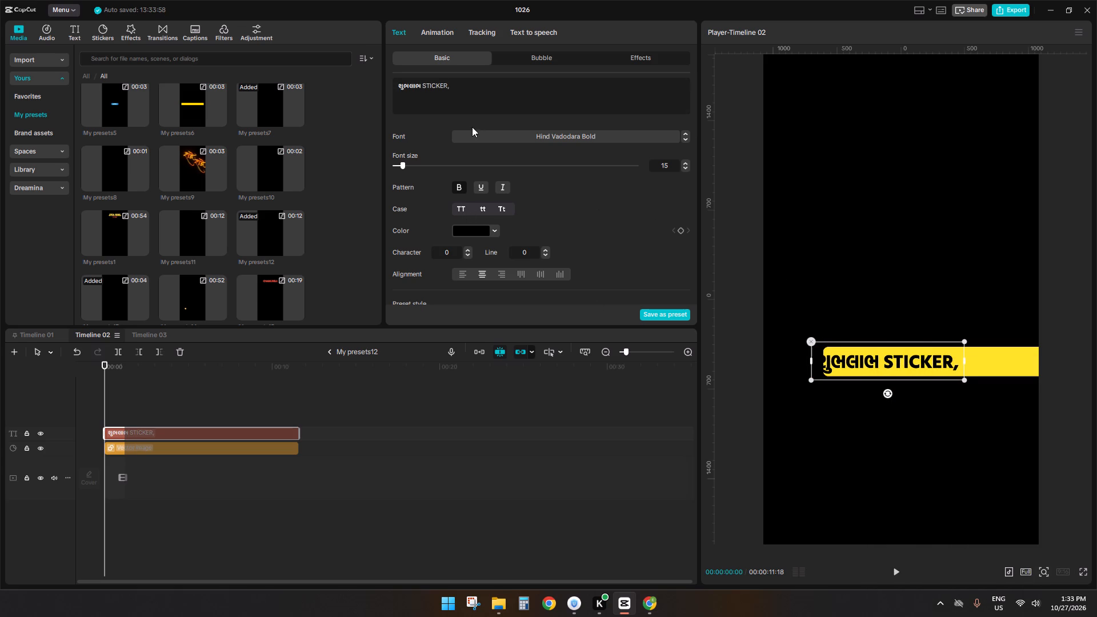
pyautogui.click(469, 103)
pyautogui.press('BackSpace')
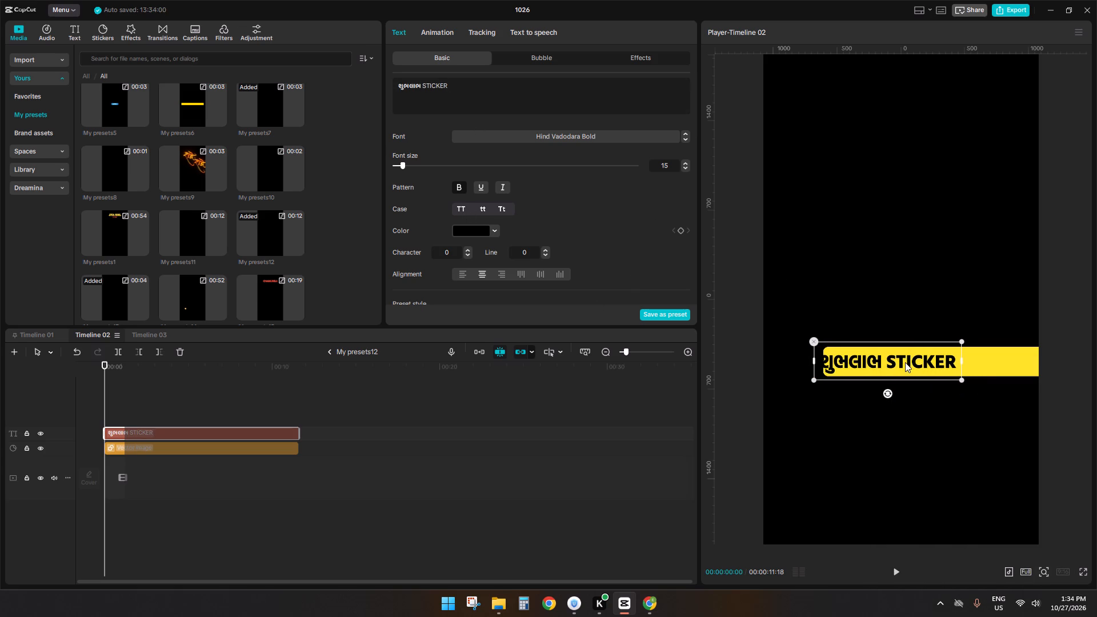
pyautogui.moveTo(905, 362); pyautogui.dragTo(912, 363)
pyautogui.click(328, 350)
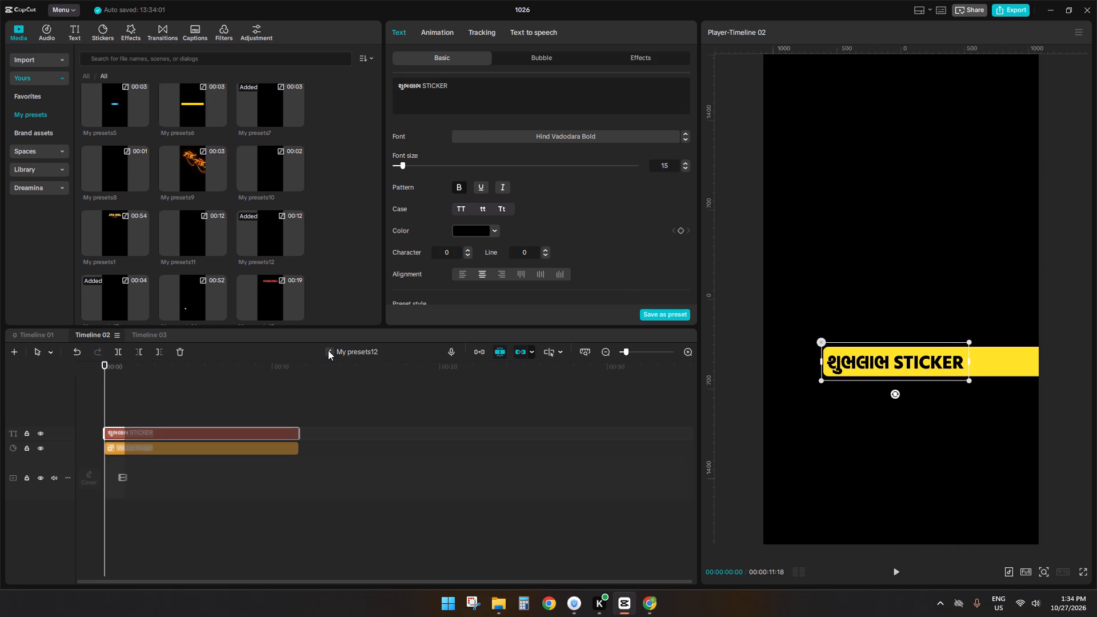
# Duplicate the "શુભલાભ STICKER" overlay at 00:00:40:05 and trim the copy to end at the following transition.
pyautogui.press('space')
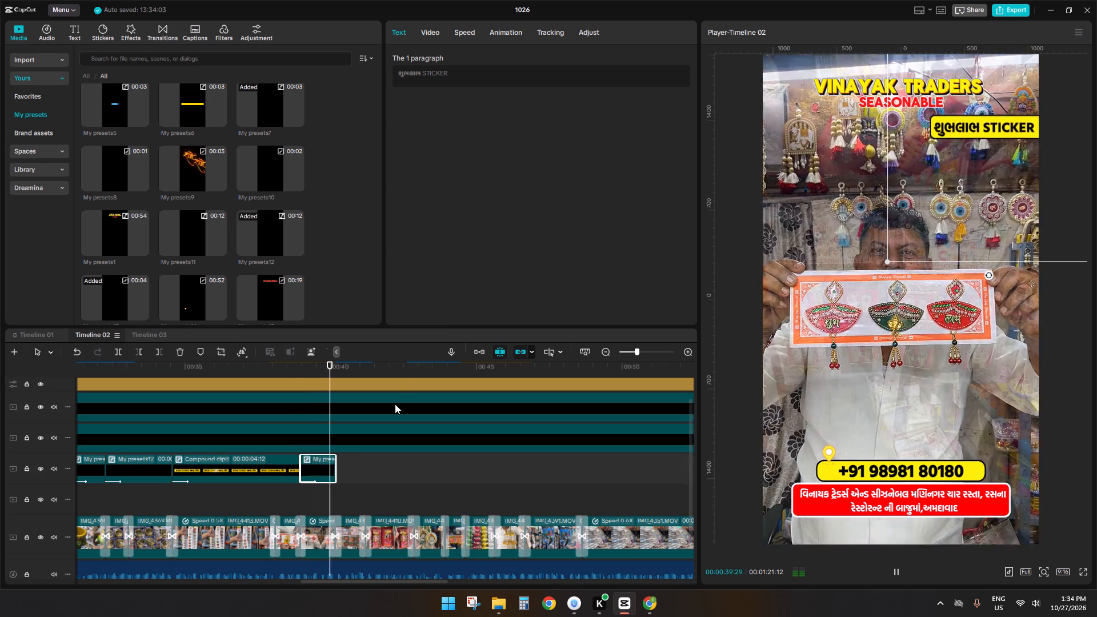
pyautogui.click(336, 503)
pyautogui.click(325, 467)
pyautogui.hotkey('ctrl', 'c')
pyautogui.hotkey('ctrl', 'v')
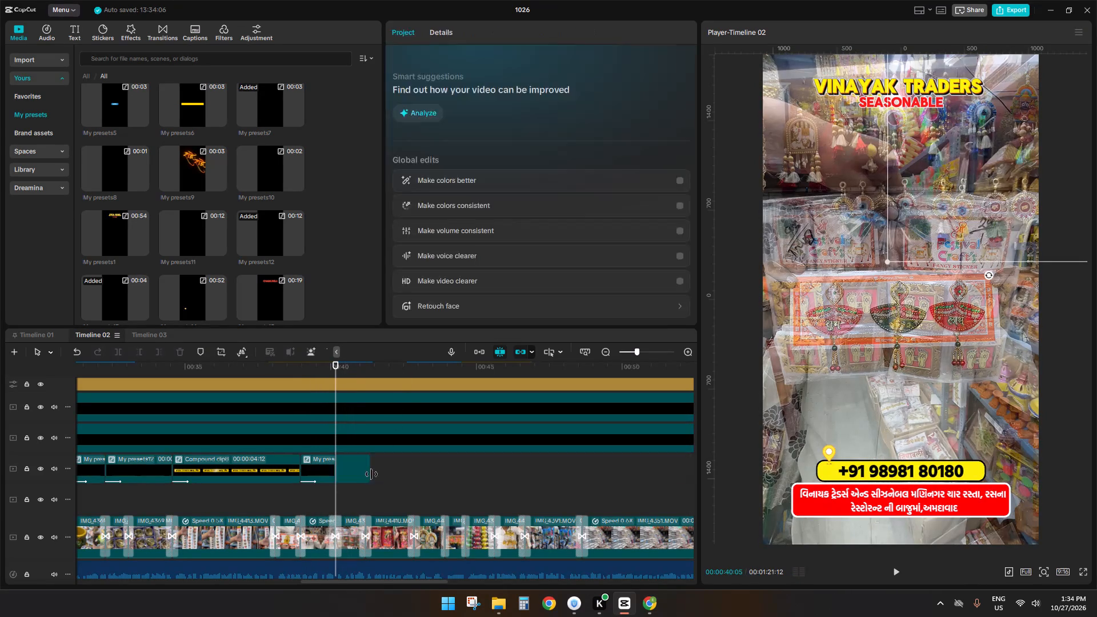
pyautogui.moveTo(371, 471); pyautogui.dragTo(365, 473)
# Replace the new copy's text with "લક્ષ્મી પગલાં" from the clipboard history and align it with the start of the yellow bar.
pyautogui.doubleClick(349, 467)
pyautogui.click(180, 431)
pyautogui.moveTo(499, 82); pyautogui.dragTo(317, 55)
pyautogui.press('super+v')
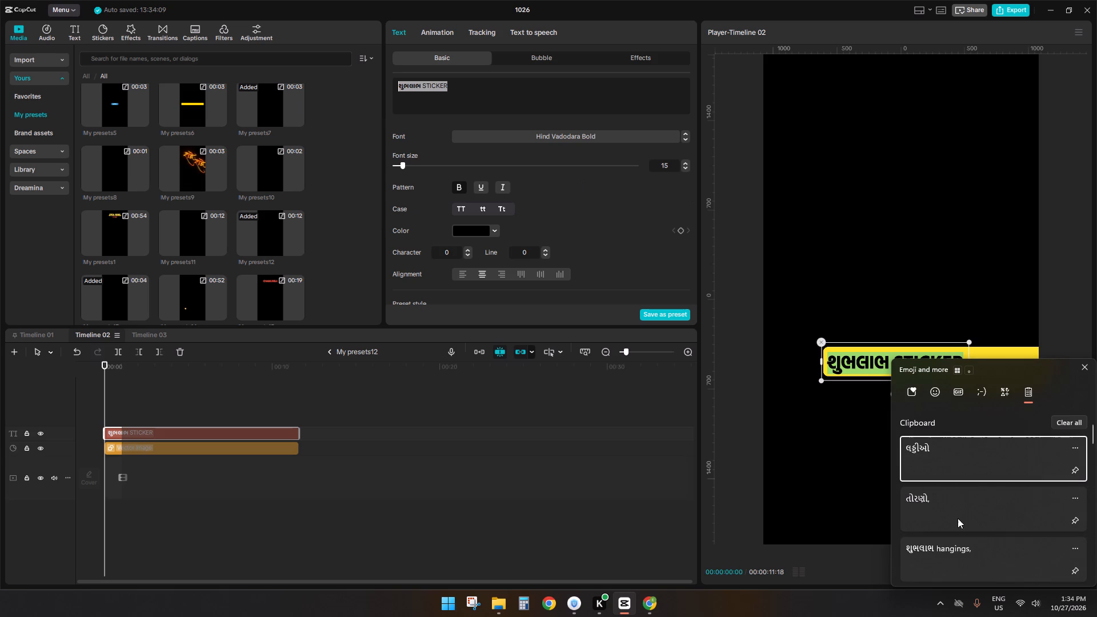
pyautogui.scroll(-6, 958, 524)
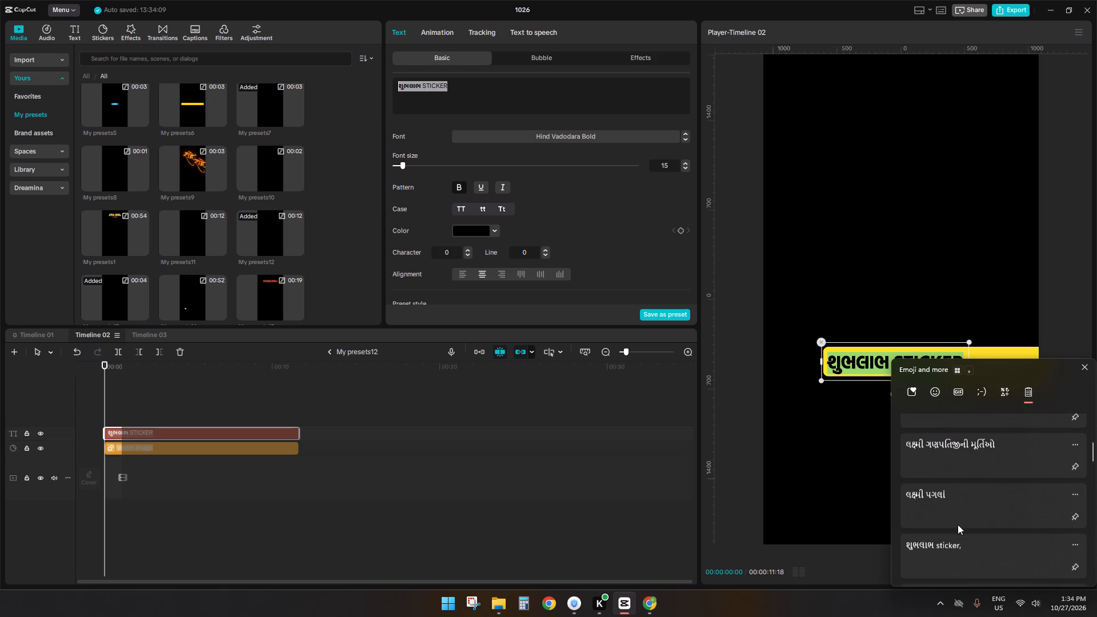
pyautogui.click(953, 524)
pyautogui.hotkey('ctrl', 'v')
pyautogui.moveTo(875, 364); pyautogui.dragTo(848, 364)
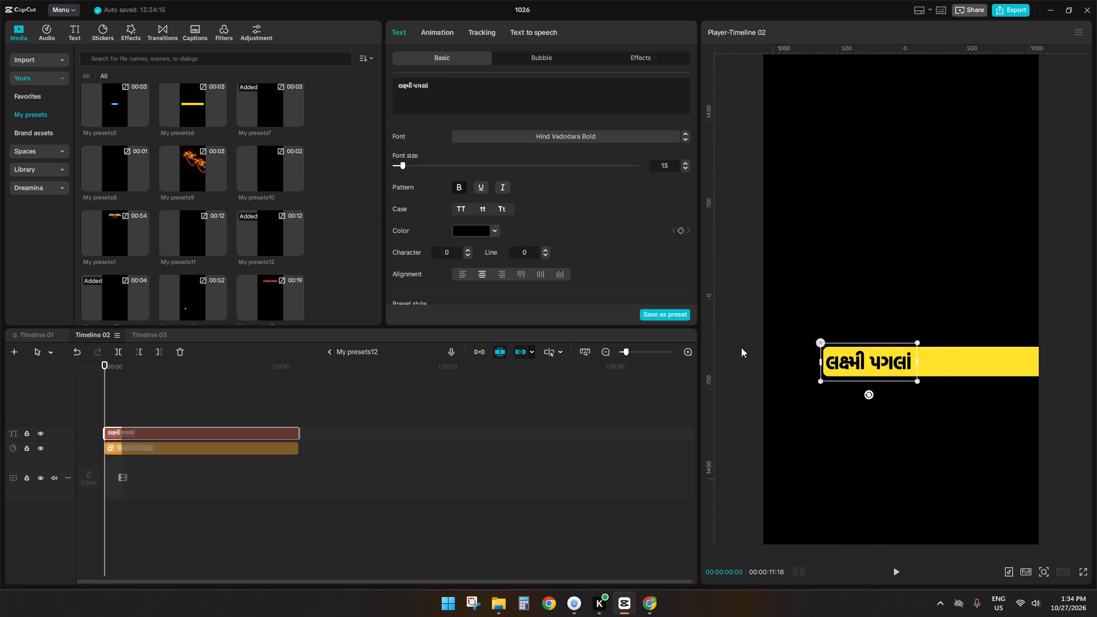
pyautogui.click(333, 350)
# Duplicate the "લક્ષ્મી પગલાં" overlay at 00:00:41:06 and extend the copy to the following transition at 00:00:42:26.
pyautogui.press('space')
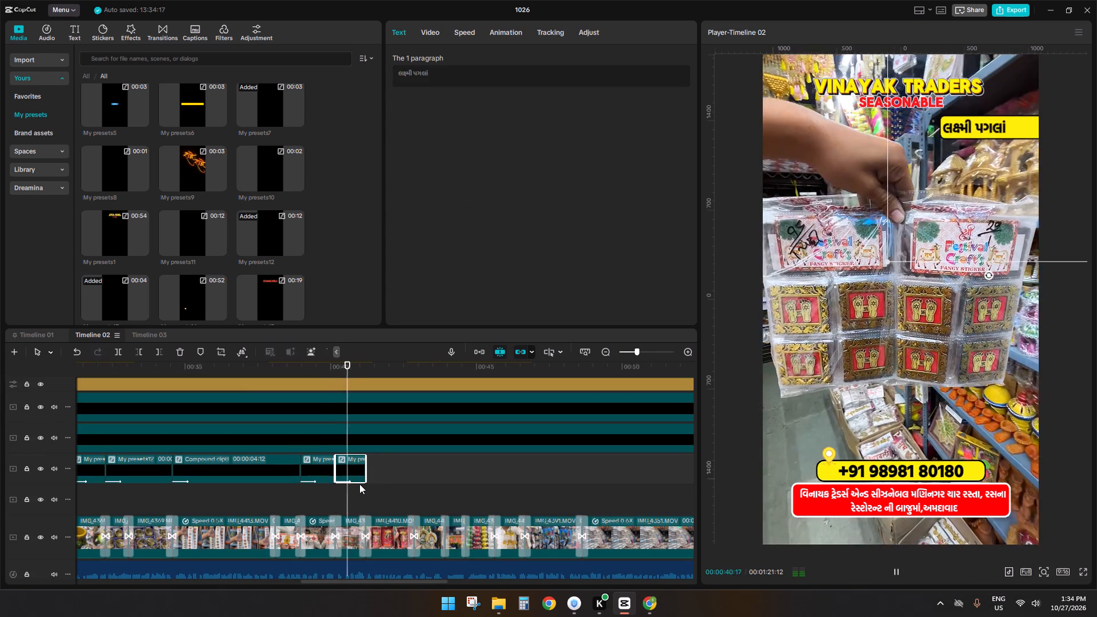
pyautogui.click(366, 486)
pyautogui.click(360, 471)
pyautogui.hotkey('ctrl', 'c')
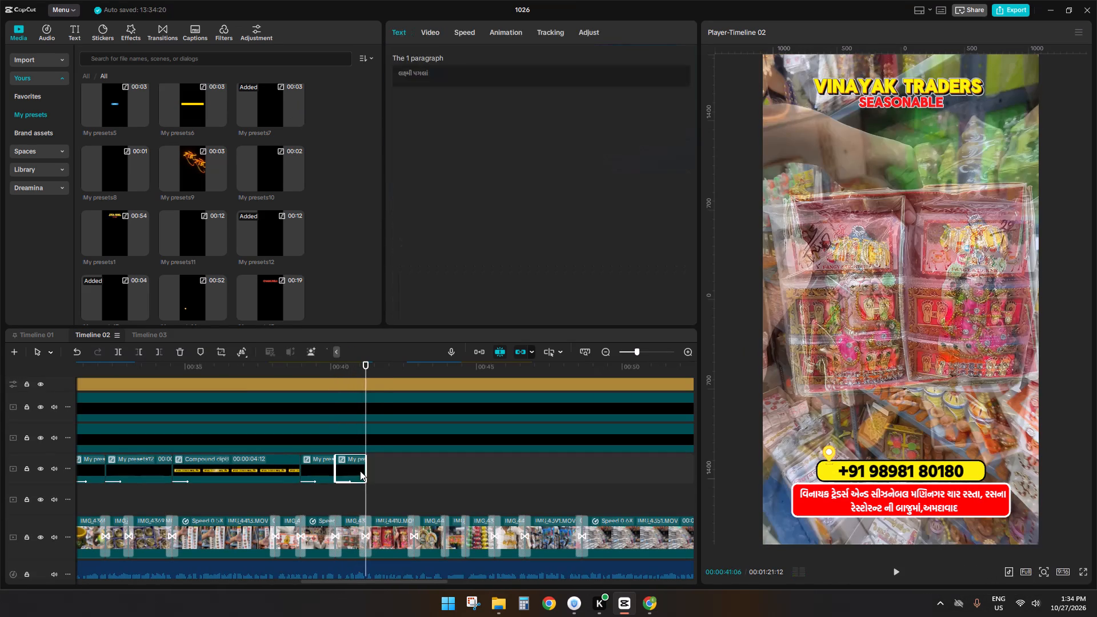
pyautogui.hotkey('ctrl', 'v')
pyautogui.press('space')
pyautogui.moveTo(397, 468); pyautogui.dragTo(411, 467)
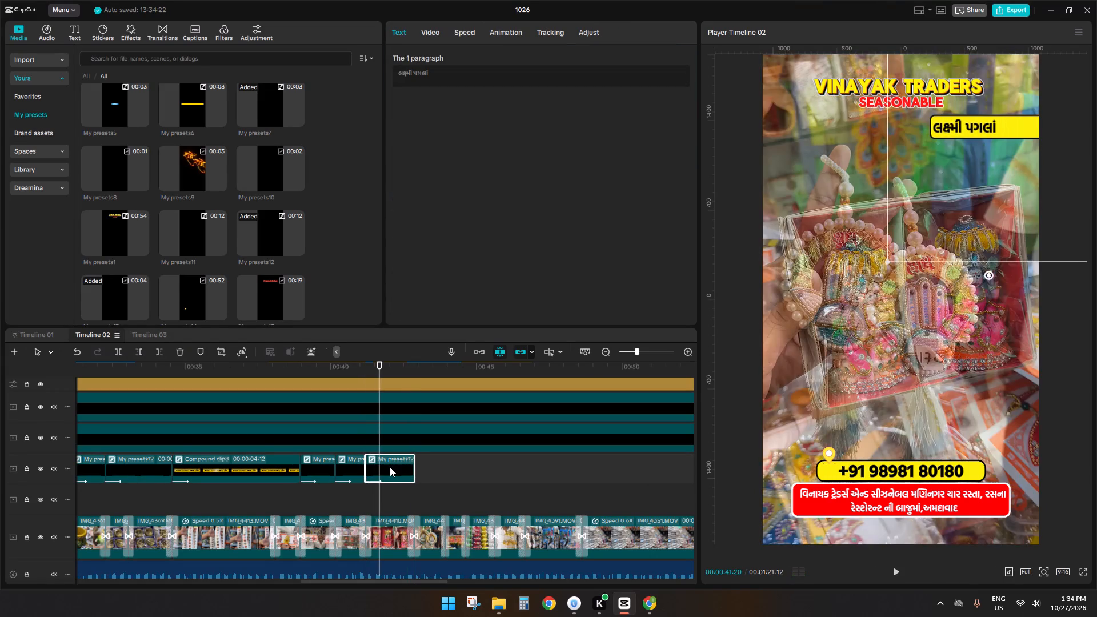
# Replace the extended copy's text with "લક્ષ્મી ગણપતિજીની મૂર્તિઓ" from the clipboard history and align it with the start of the yellow bar.
pyautogui.doubleClick(386, 466)
pyautogui.click(217, 432)
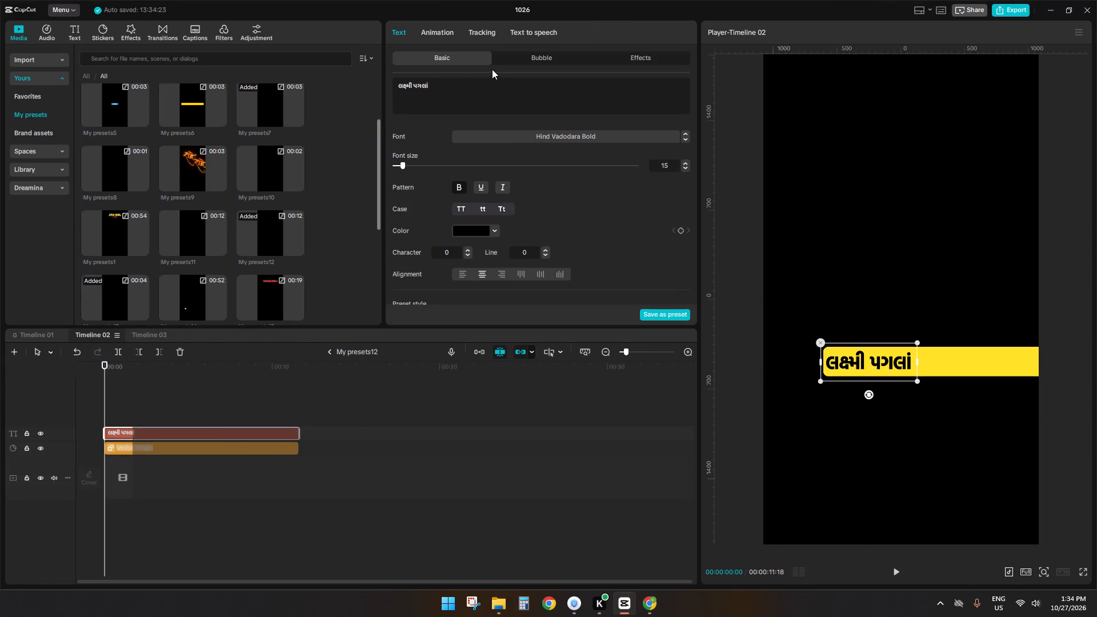
pyautogui.moveTo(459, 107); pyautogui.dragTo(245, 57)
pyautogui.press('super+v')
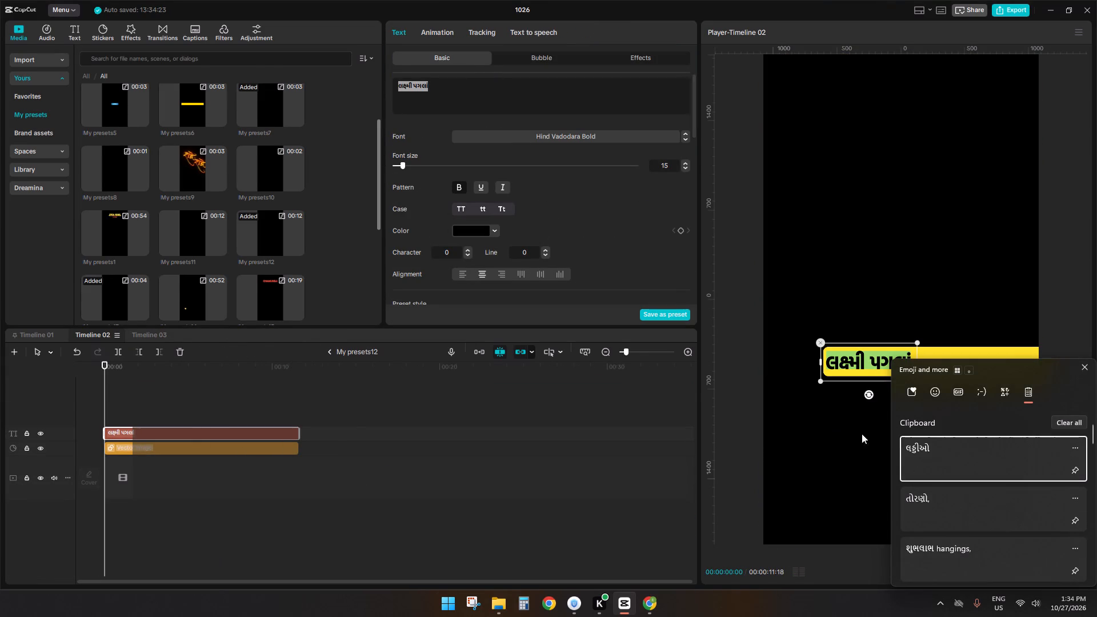
pyautogui.scroll(-2, 938, 547)
pyautogui.click(939, 548)
pyautogui.hotkey('ctrl', 'v')
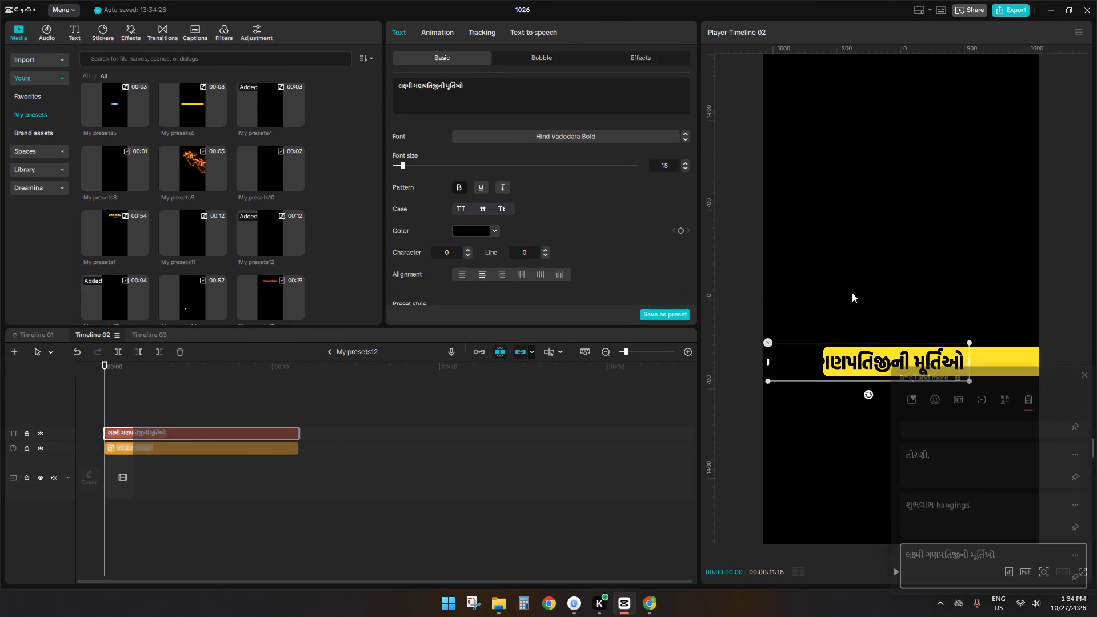
pyautogui.moveTo(890, 365); pyautogui.dragTo(942, 366)
pyautogui.click(330, 352)
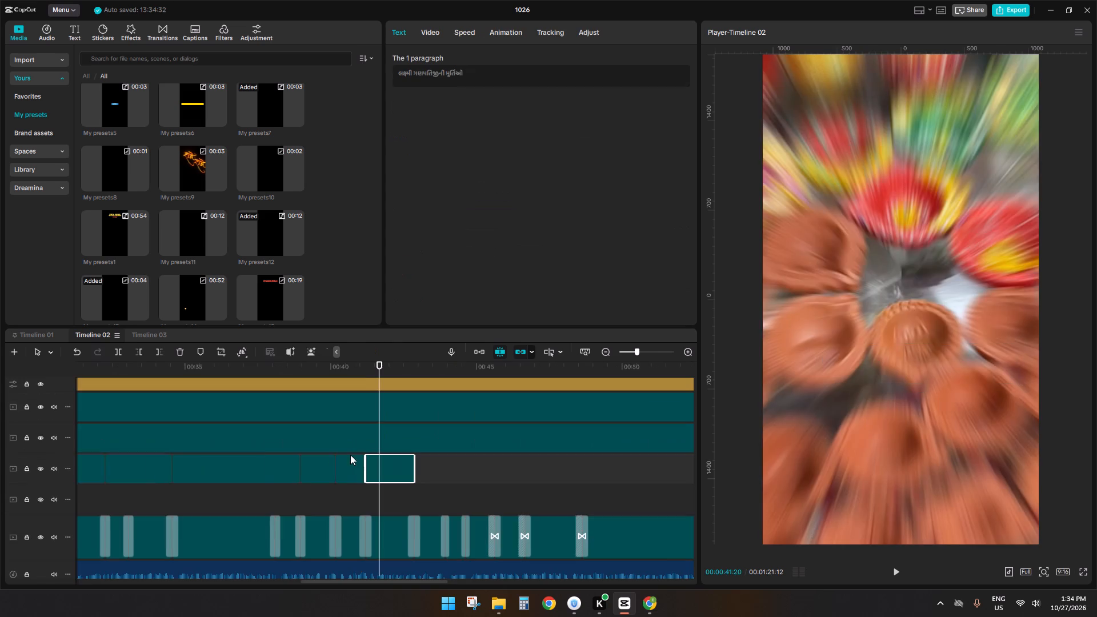
# Reposition the "લક્ષ્મી ગણપતિજીની મૂર્તિઓ" overlay in the video frame so its whole caption fits below SEASONABLE.
pyautogui.press('space')
pyautogui.press('space')
pyautogui.click(807, 230)
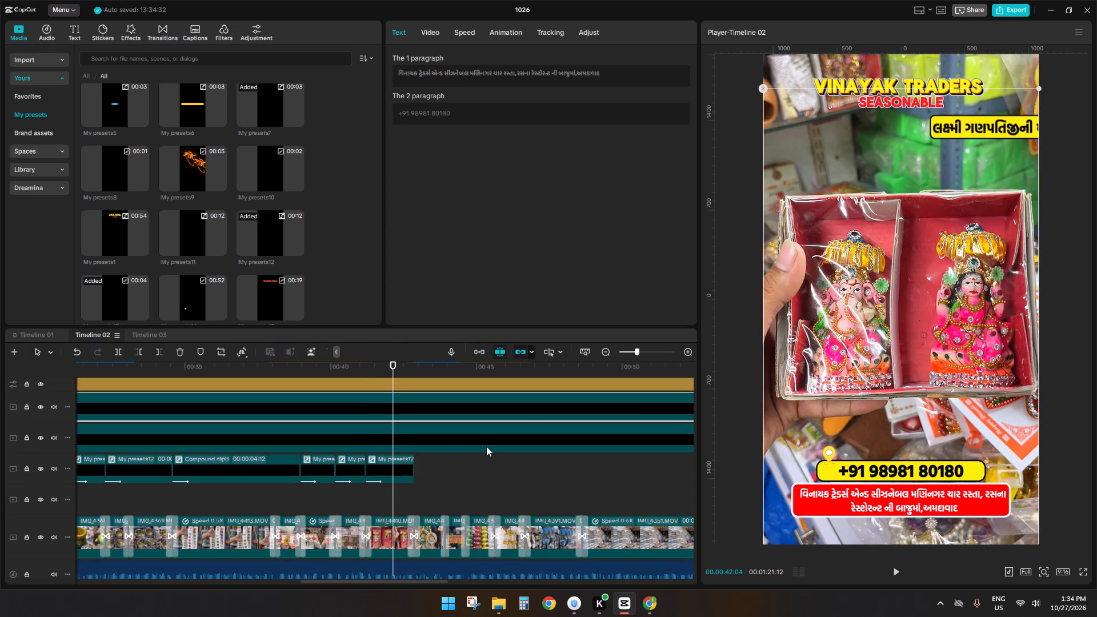
pyautogui.click(388, 472)
pyautogui.moveTo(963, 146); pyautogui.dragTo(909, 147)
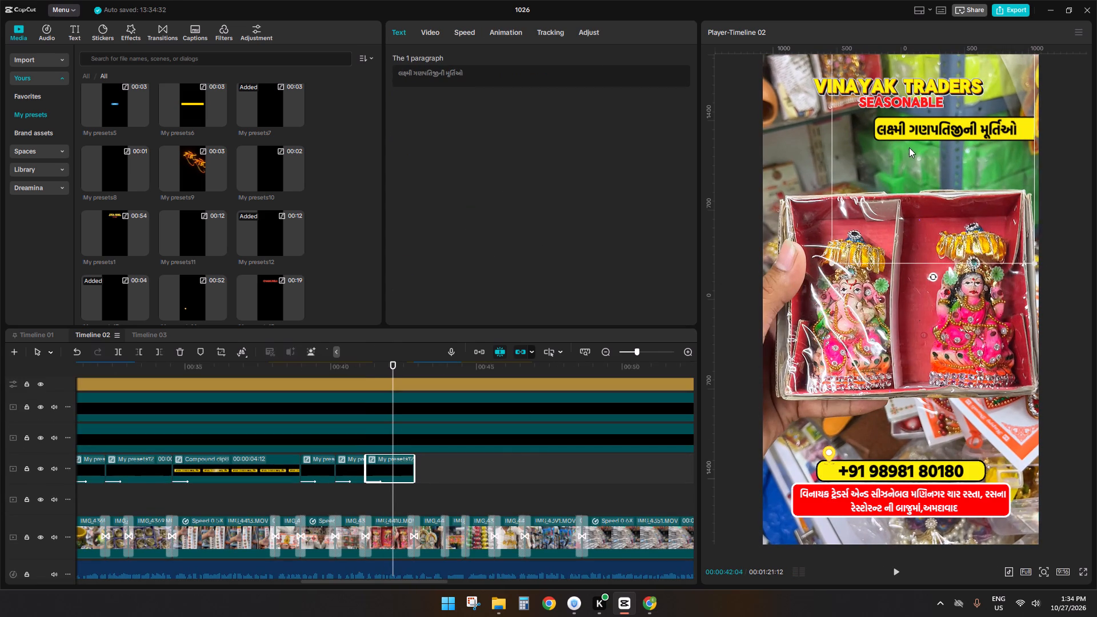
pyautogui.moveTo(909, 147); pyautogui.dragTo(919, 143)
# Copy the "લક્ષ્મી પગલાં" overlay to 00:00:42:26, directly after the "લક્ષ્મી ગણપતિજીની મૂર્તિઓ" clip.
pyautogui.press('space')
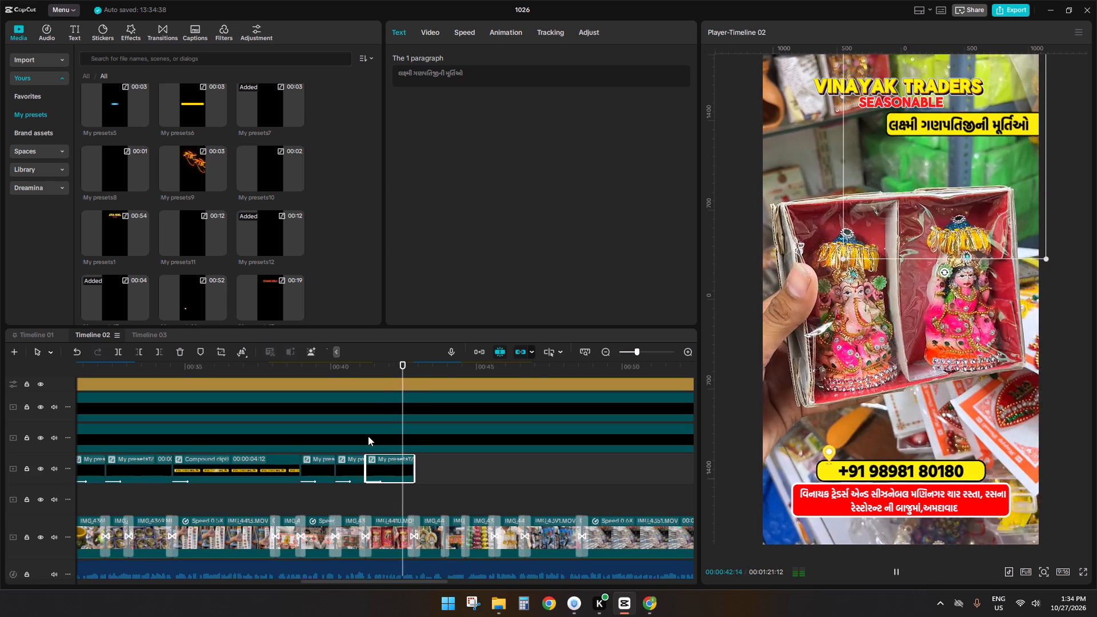
pyautogui.click(413, 502)
pyautogui.click(368, 474)
pyautogui.click(353, 472)
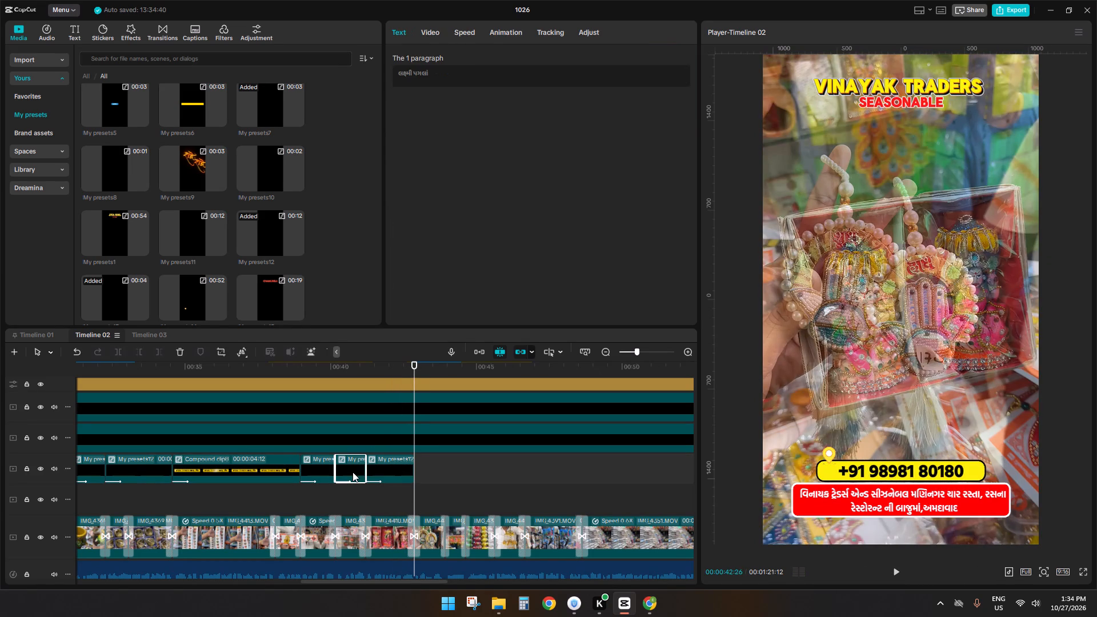
pyautogui.hotkey('ctrl', 'c')
pyautogui.hotkey('ctrl', 'v')
pyautogui.click(438, 461)
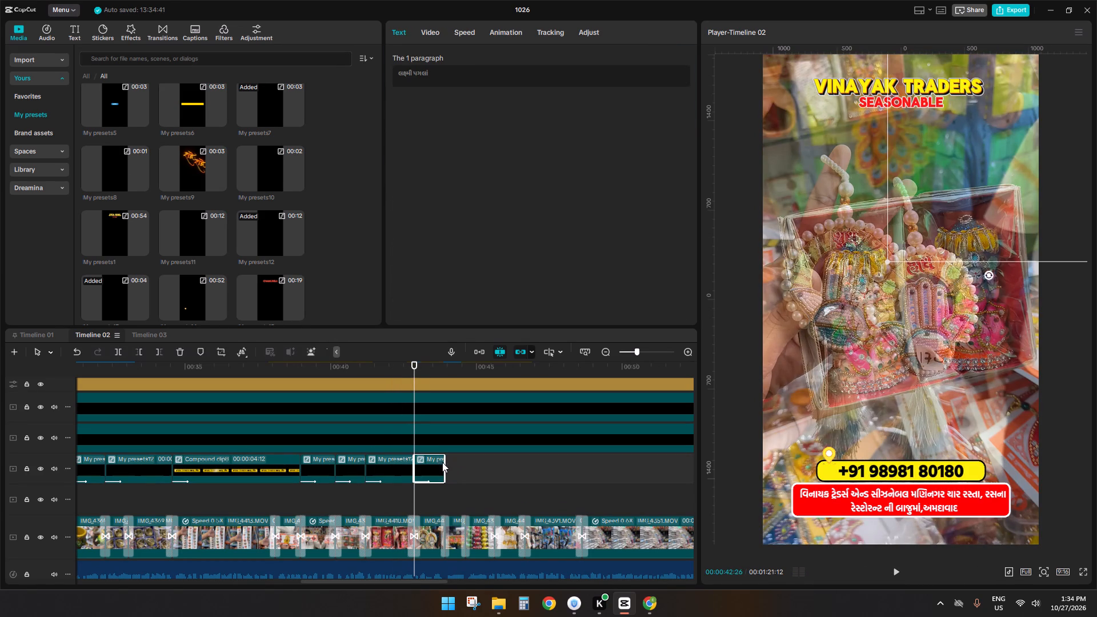
pyautogui.click(443, 464)
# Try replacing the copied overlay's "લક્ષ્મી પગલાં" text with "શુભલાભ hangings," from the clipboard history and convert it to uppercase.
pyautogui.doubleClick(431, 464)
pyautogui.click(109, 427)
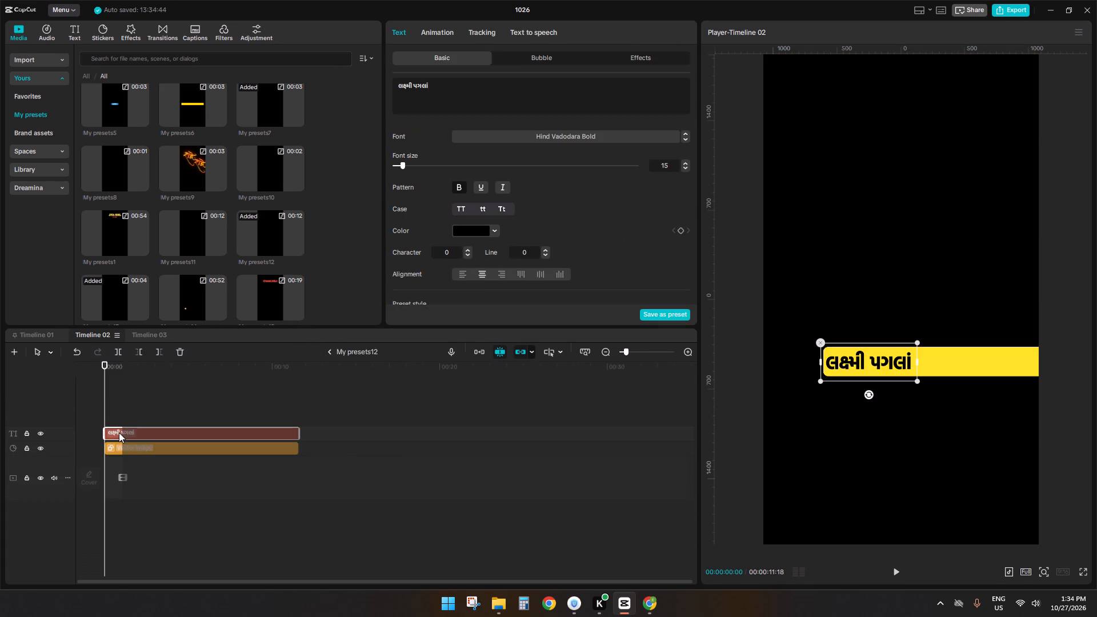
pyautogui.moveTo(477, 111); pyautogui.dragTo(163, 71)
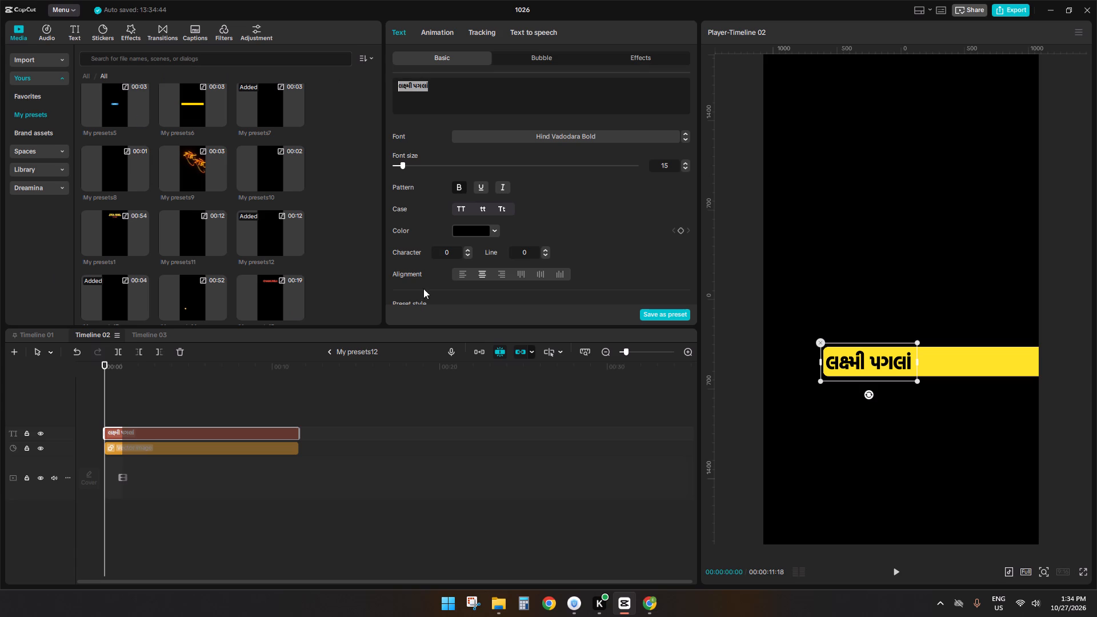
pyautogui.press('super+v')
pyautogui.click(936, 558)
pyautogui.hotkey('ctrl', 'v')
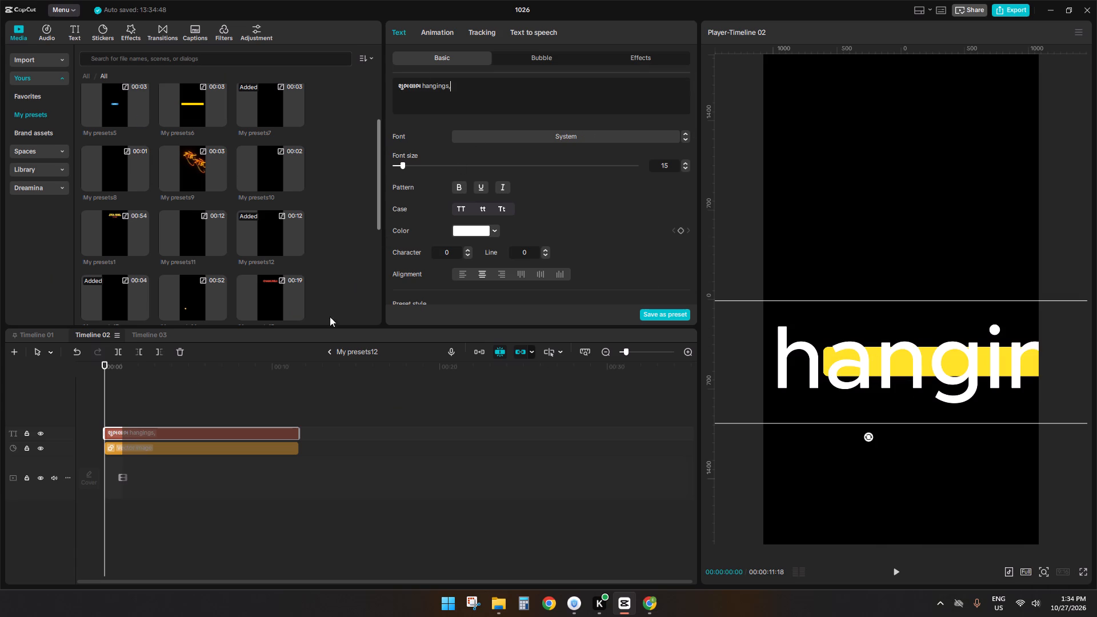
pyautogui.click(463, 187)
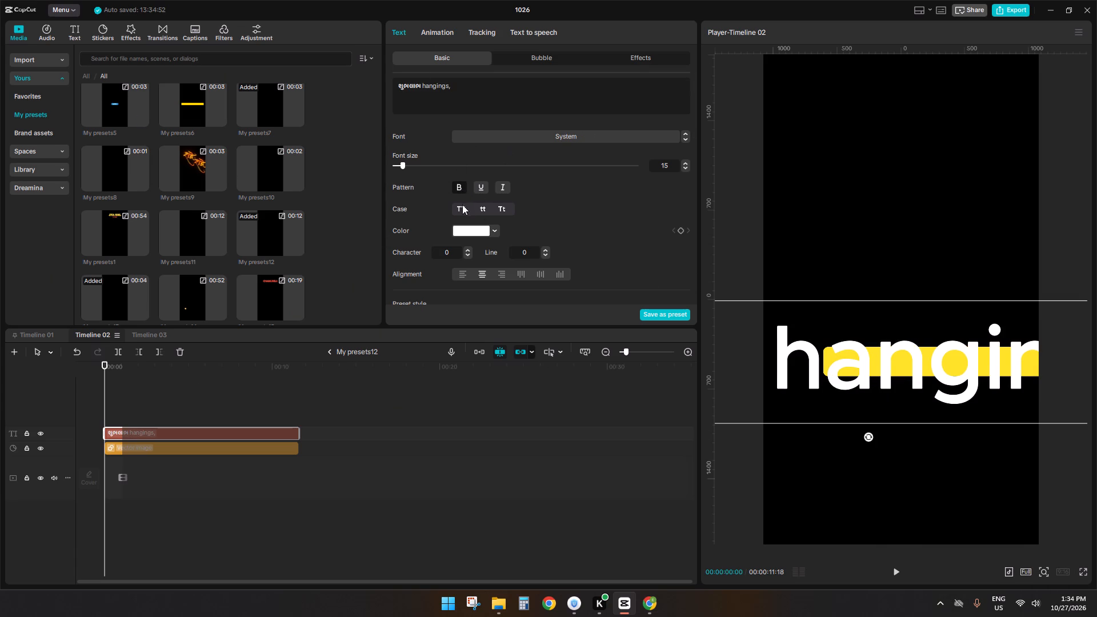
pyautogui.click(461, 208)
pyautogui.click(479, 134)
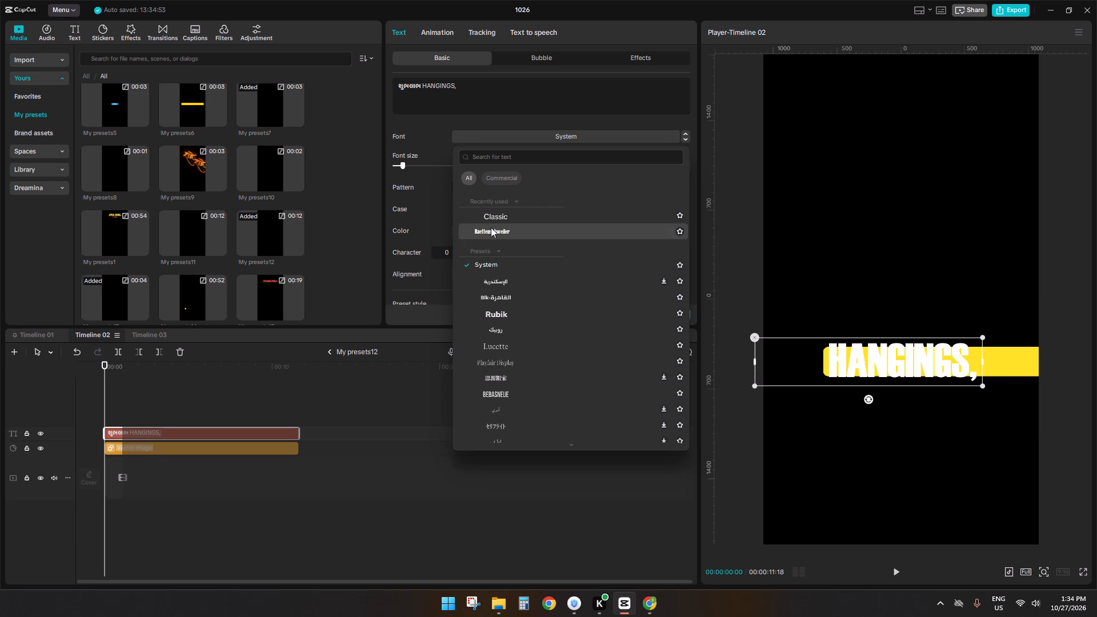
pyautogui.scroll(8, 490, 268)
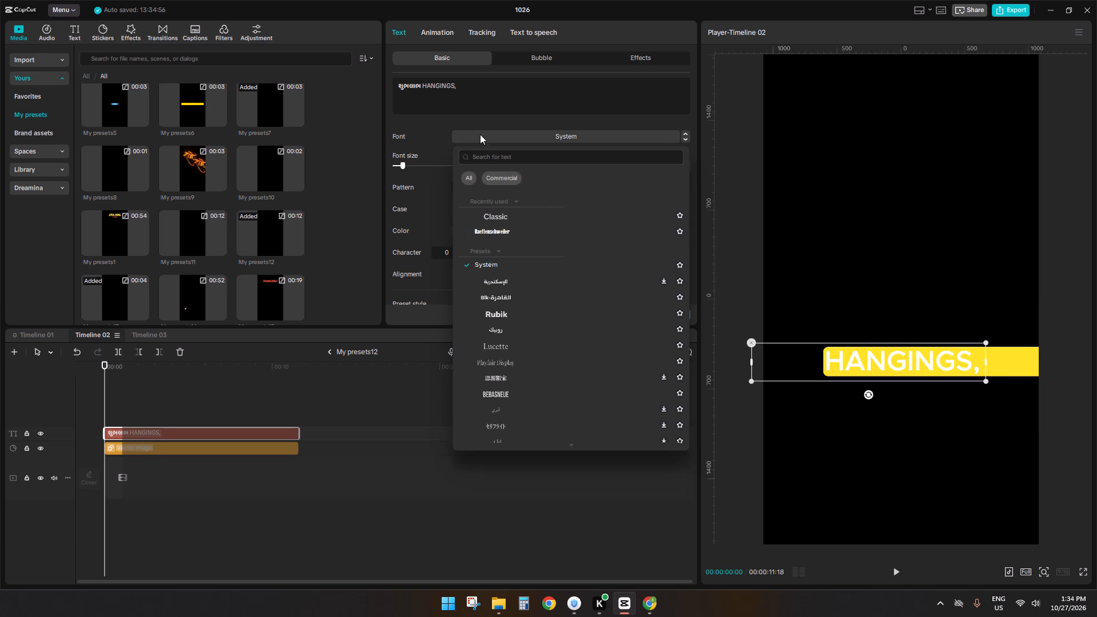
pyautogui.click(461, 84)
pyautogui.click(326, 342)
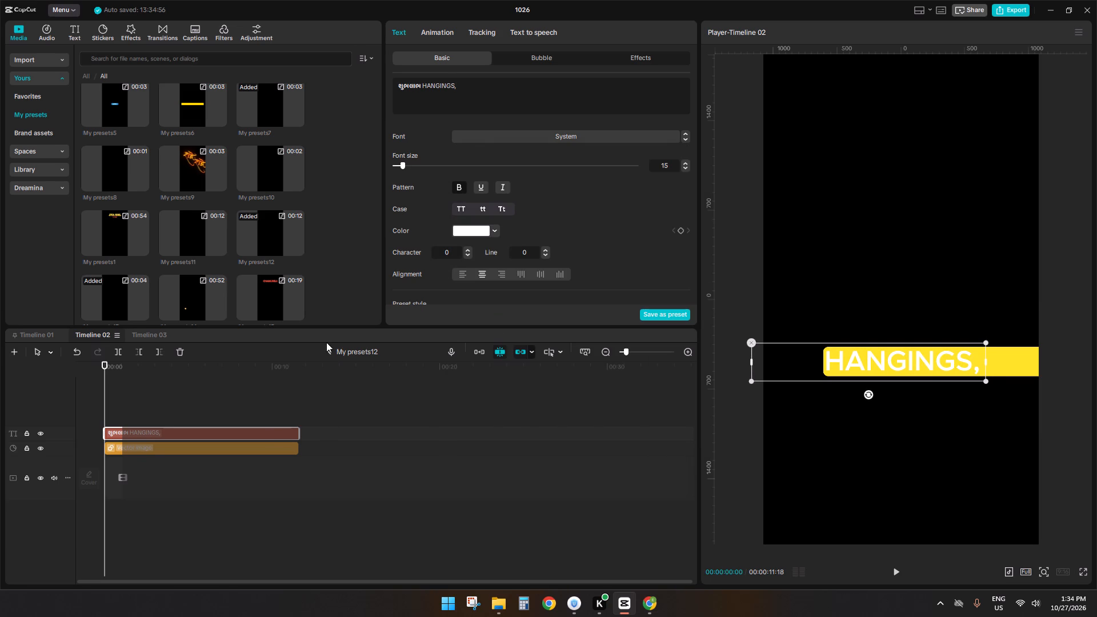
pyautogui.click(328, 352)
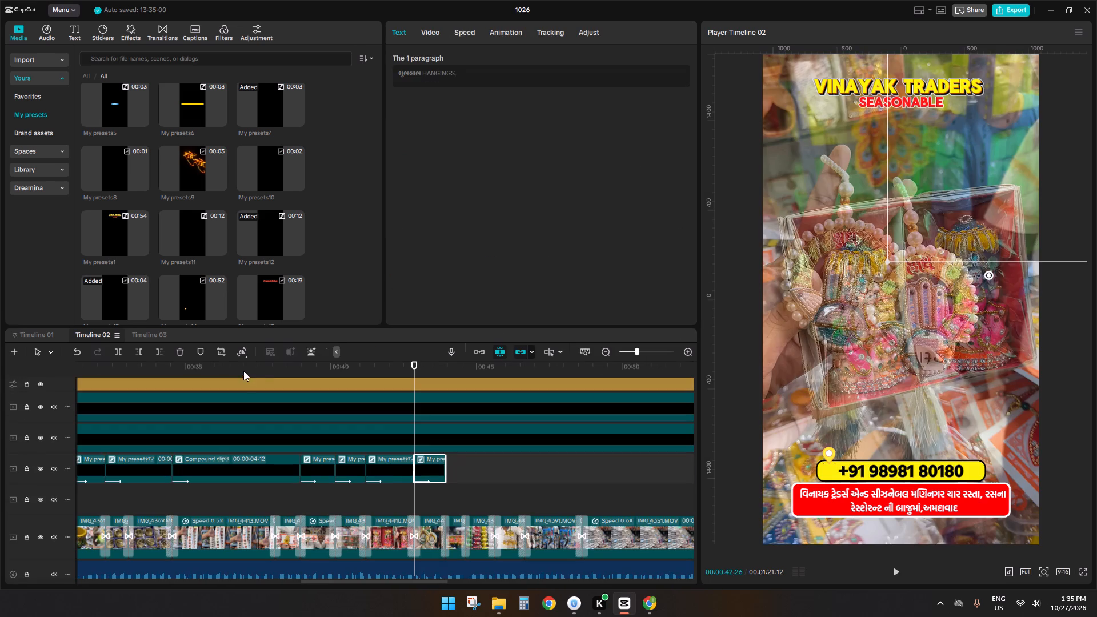
# Delete the wrongly formatted overlay at 00:00:42:26 and put a copy of the "શુભલાભ STICKER" overlay in its place.
pyautogui.click(179, 349)
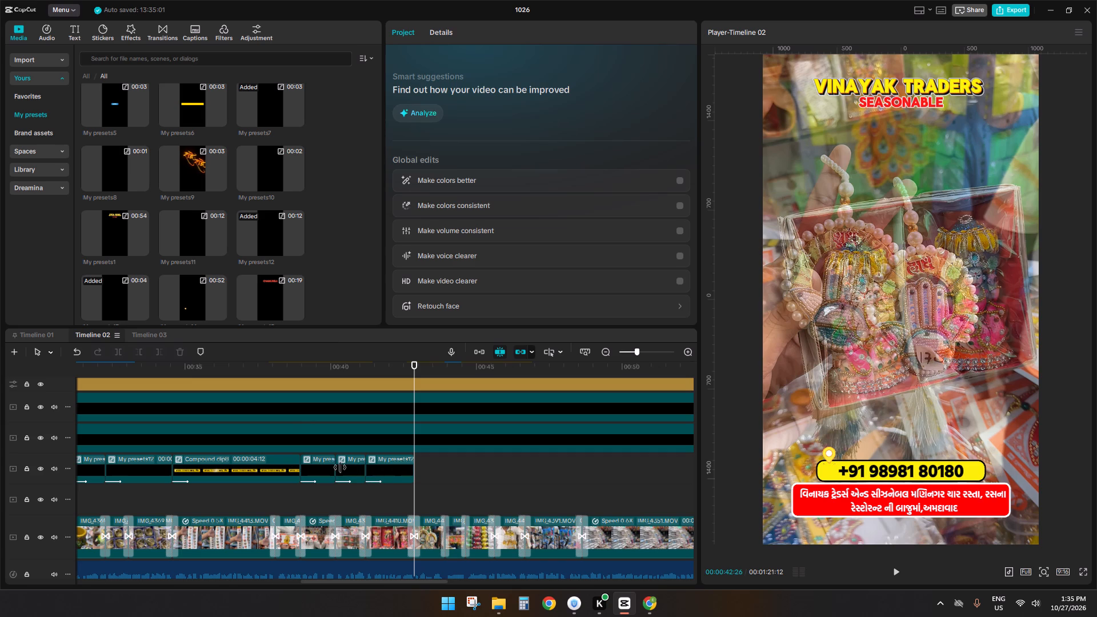
pyautogui.click(322, 467)
pyautogui.hotkey('ctrl', 'c')
pyautogui.hotkey('ctrl', 'v')
# Replace the copy's text with uppercase "શુભલાભ HANGINGS" from the clipboard history, without the trailing comma, aligned with the yellow bar's start.
pyautogui.doubleClick(439, 465)
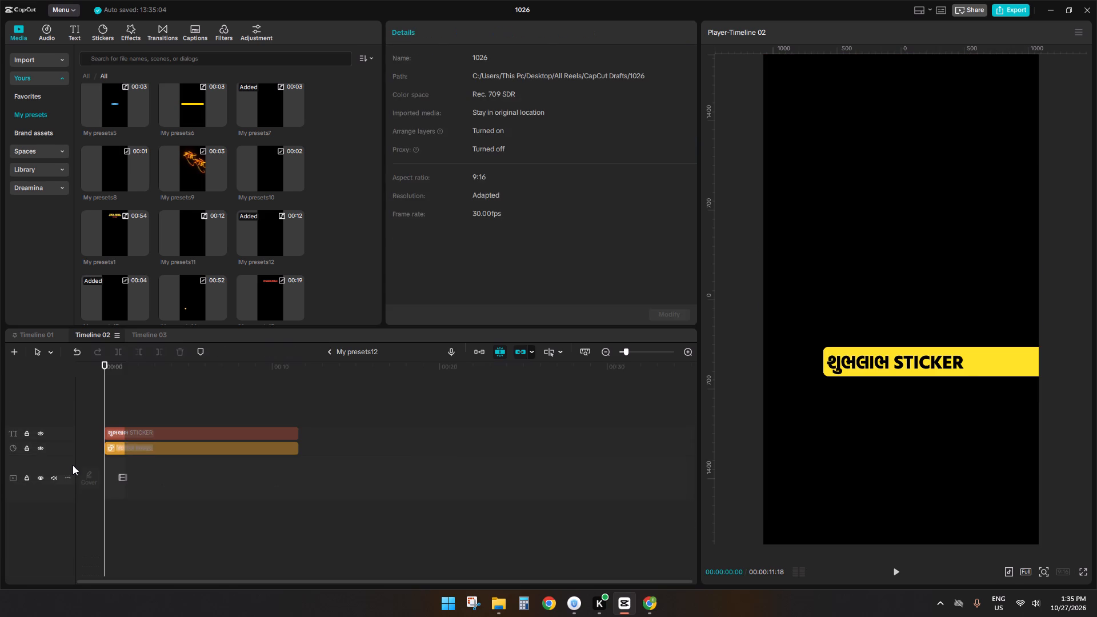
pyautogui.click(137, 435)
pyautogui.moveTo(471, 83); pyautogui.dragTo(307, 63)
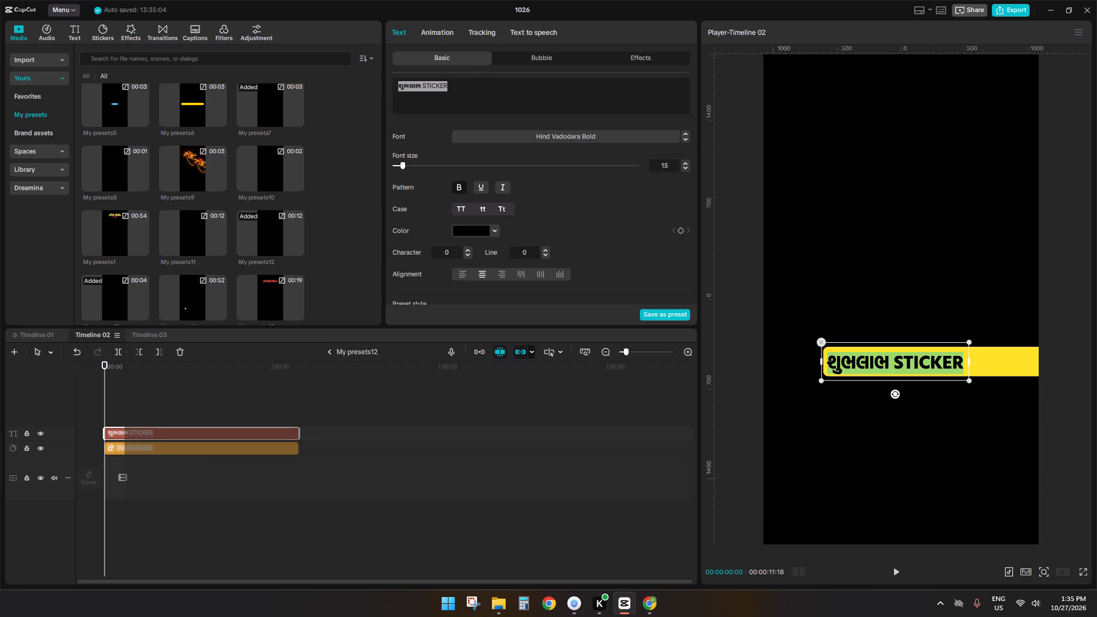
pyautogui.press('super+v')
pyautogui.scroll(-1, 966, 542)
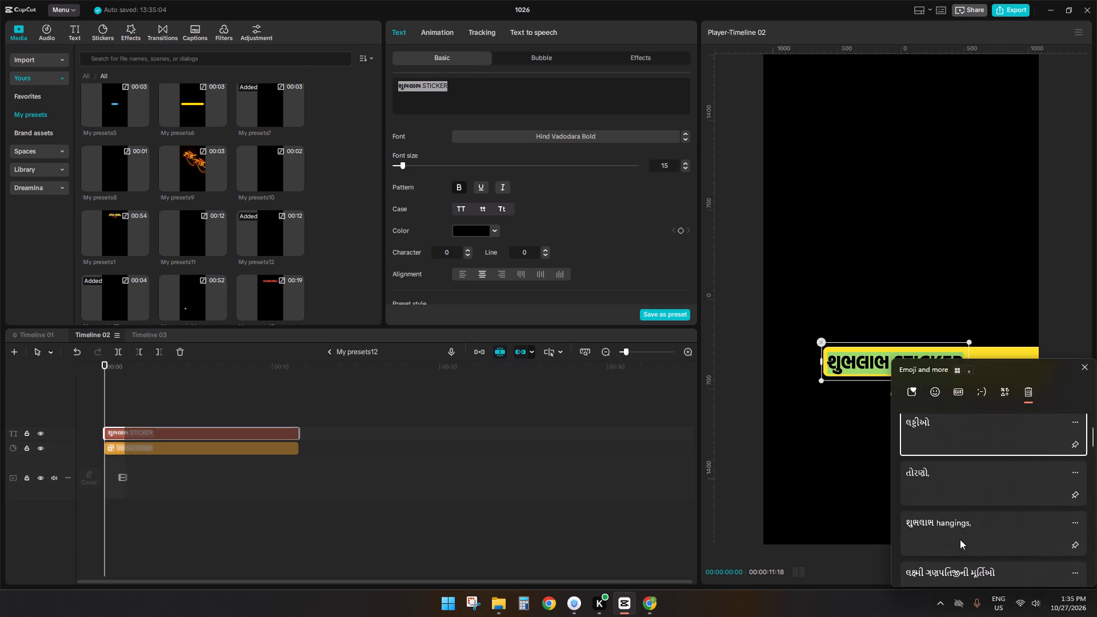
pyautogui.click(956, 538)
pyautogui.hotkey('ctrl', 'v')
pyautogui.click(465, 206)
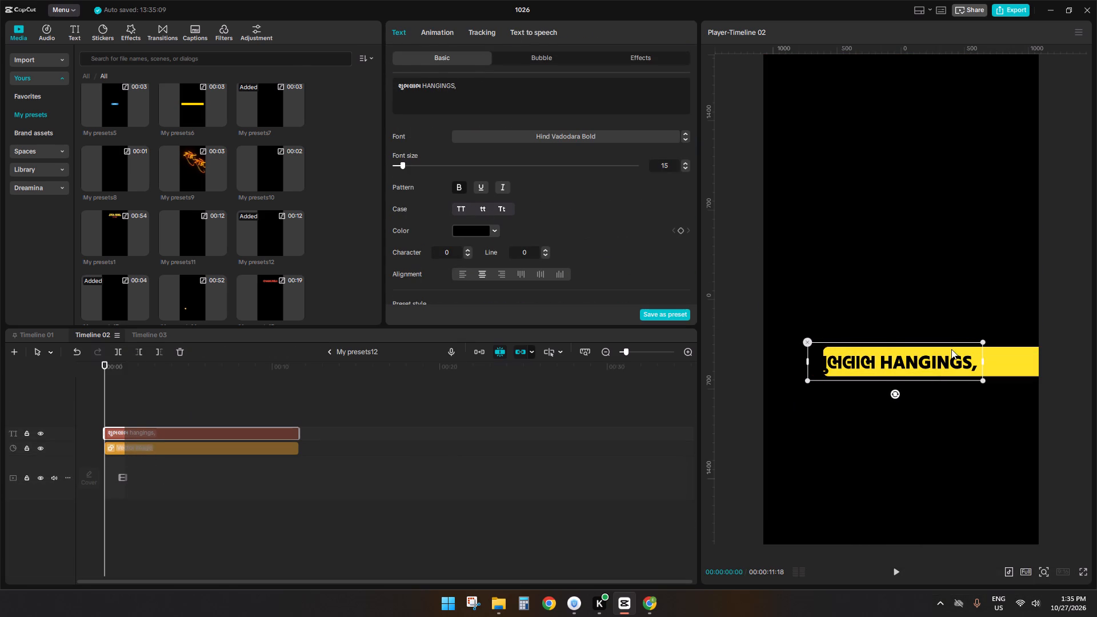
pyautogui.moveTo(874, 367); pyautogui.dragTo(887, 366)
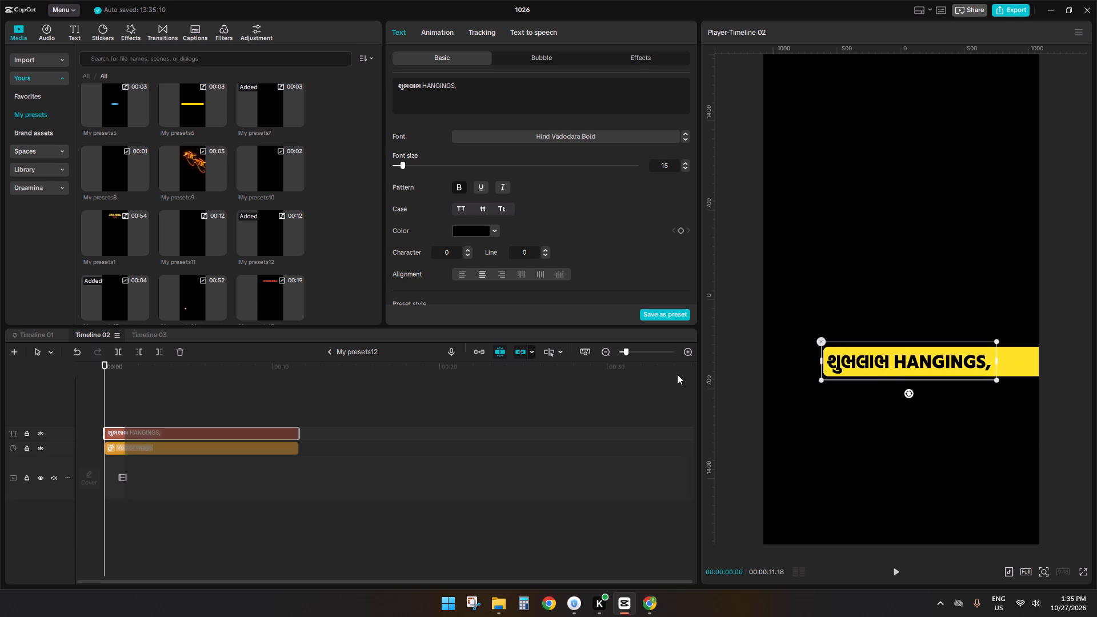
pyautogui.press('BackSpace')
pyautogui.click(473, 84)
pyautogui.press('BackSpace')
pyautogui.click(327, 348)
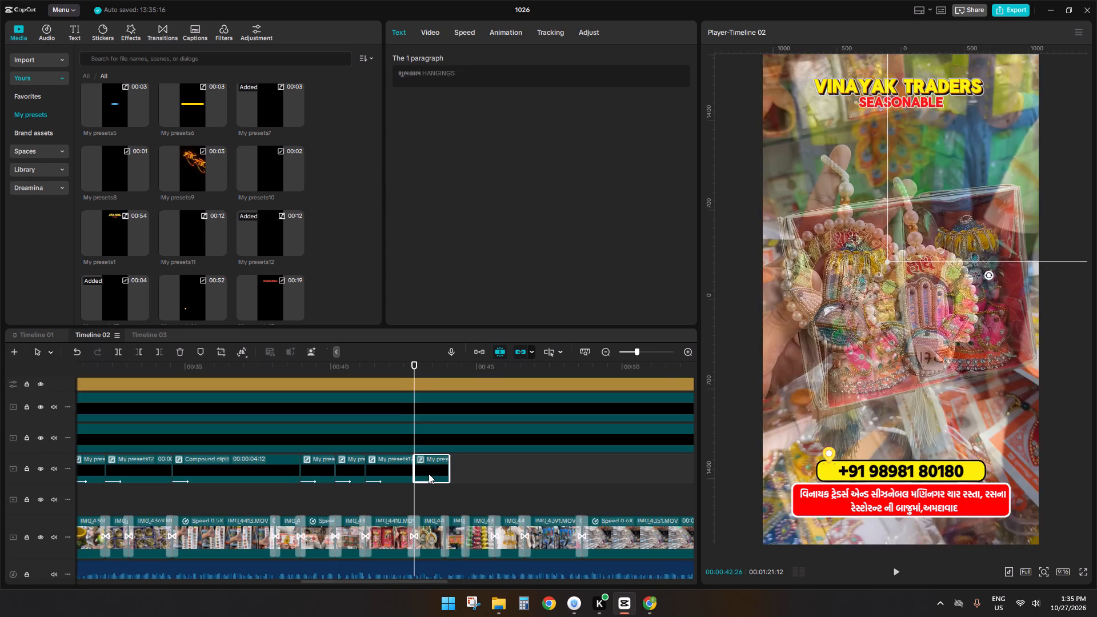
# Reposition the "શુભલાભ HANGINGS" overlay in the video frame so its whole caption fits below SEASONABLE.
pyautogui.press('space')
pyautogui.press('space')
pyautogui.moveTo(1000, 179); pyautogui.dragTo(955, 179)
# Play back to find the next transition at 00:00:43:28 and copy the "શુભલાભ STICKER" overlay just after the "શુભલાભ HANGINGS" clip.
pyautogui.press('space')
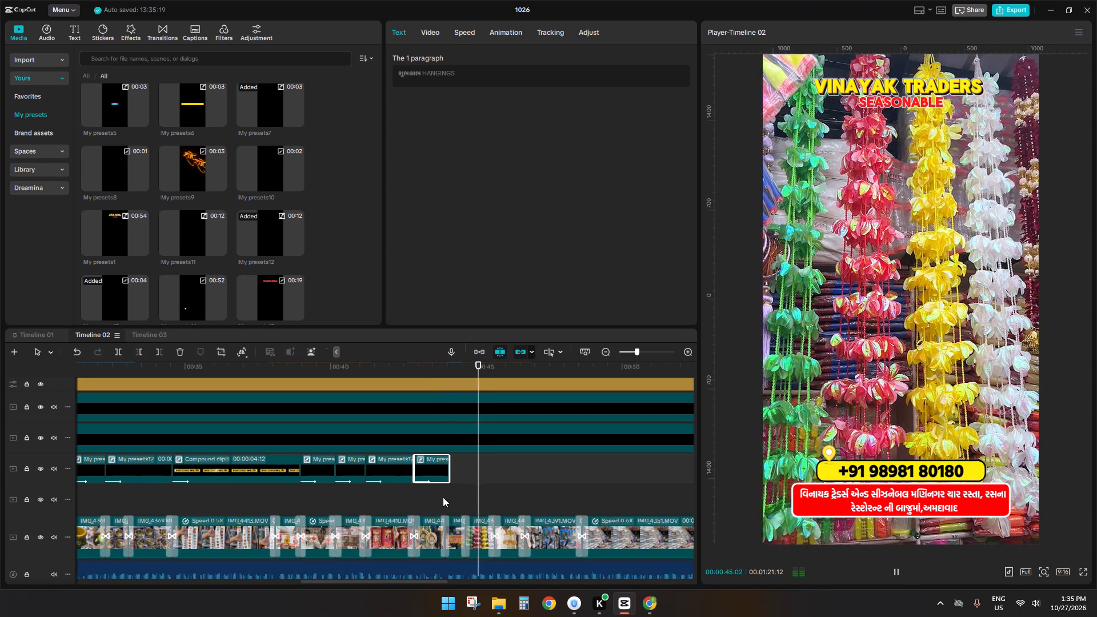
pyautogui.click(443, 497)
pyautogui.click(395, 478)
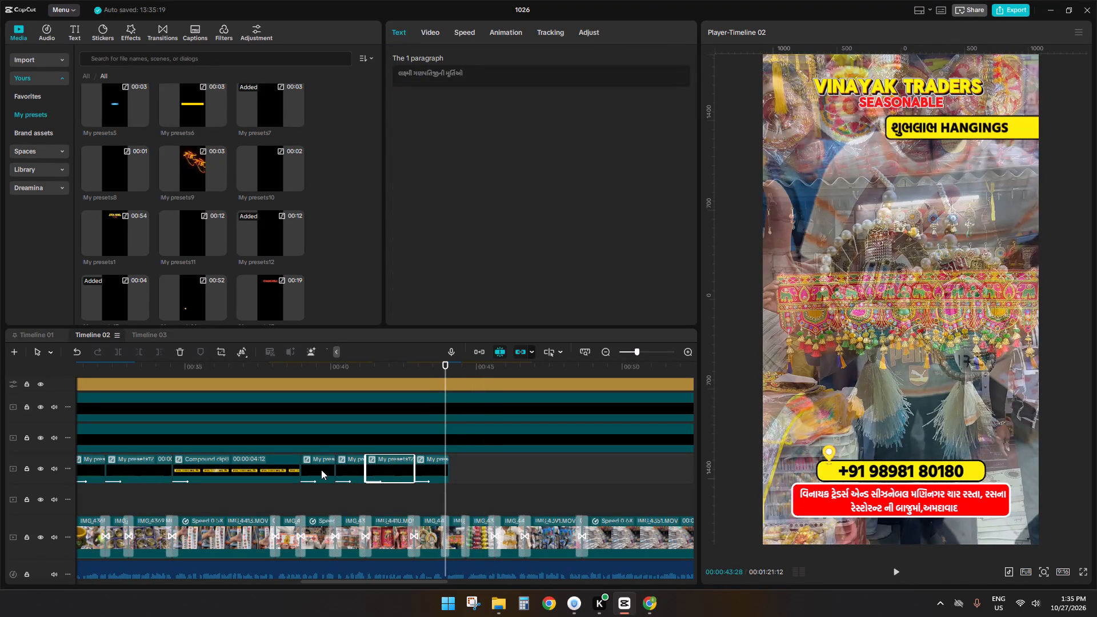
pyautogui.click(319, 470)
pyautogui.hotkey('ctrl', 'c')
pyautogui.hotkey('ctrl', 'v')
pyautogui.moveTo(466, 472); pyautogui.dragTo(477, 482)
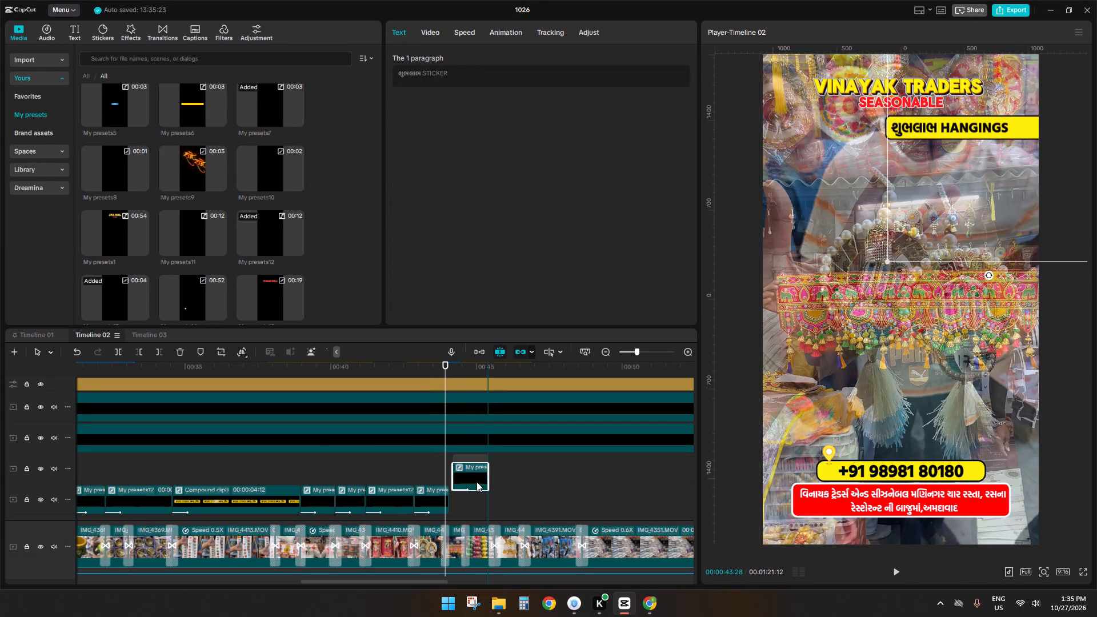
pyautogui.moveTo(477, 482); pyautogui.dragTo(470, 466)
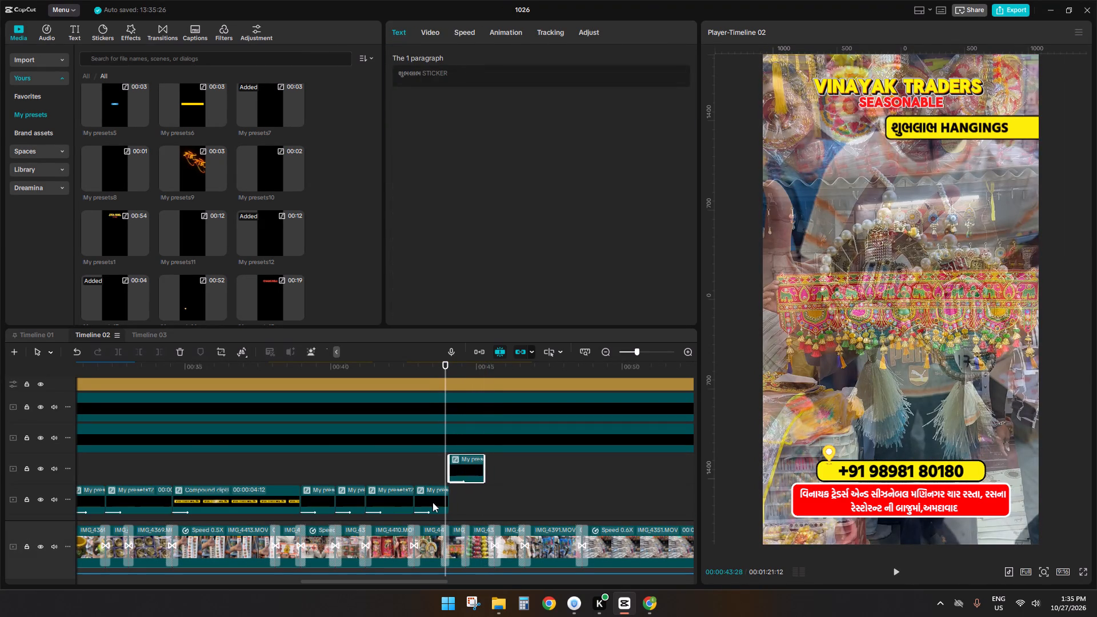
# Trim the "શુભલાભ HANGINGS" overlay to end at 00:00:43:28 and place the new "શુભલાભ STICKER" copy directly after it.
pyautogui.click(439, 495)
pyautogui.scroll(-5, 439, 495)
pyautogui.press('s')
pyautogui.press('d')
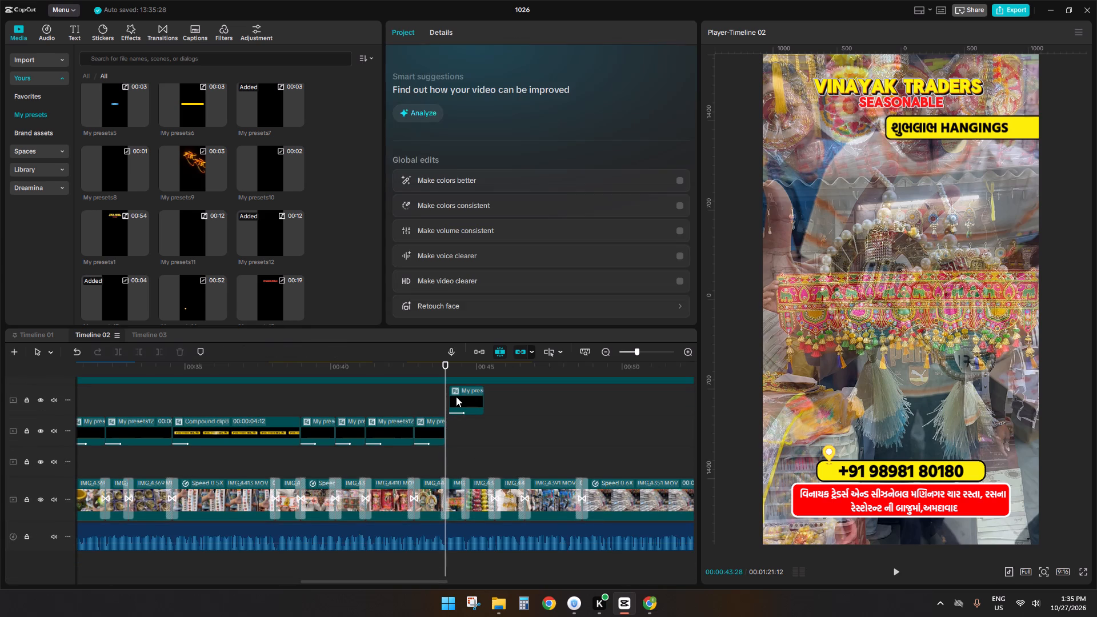
pyautogui.moveTo(457, 398); pyautogui.dragTo(454, 427)
# Replace the new copy's text with "તોરણો" from the clipboard history, without the comma, aligned with the start of the yellow bar.
pyautogui.doubleClick(459, 426)
pyautogui.click(110, 444)
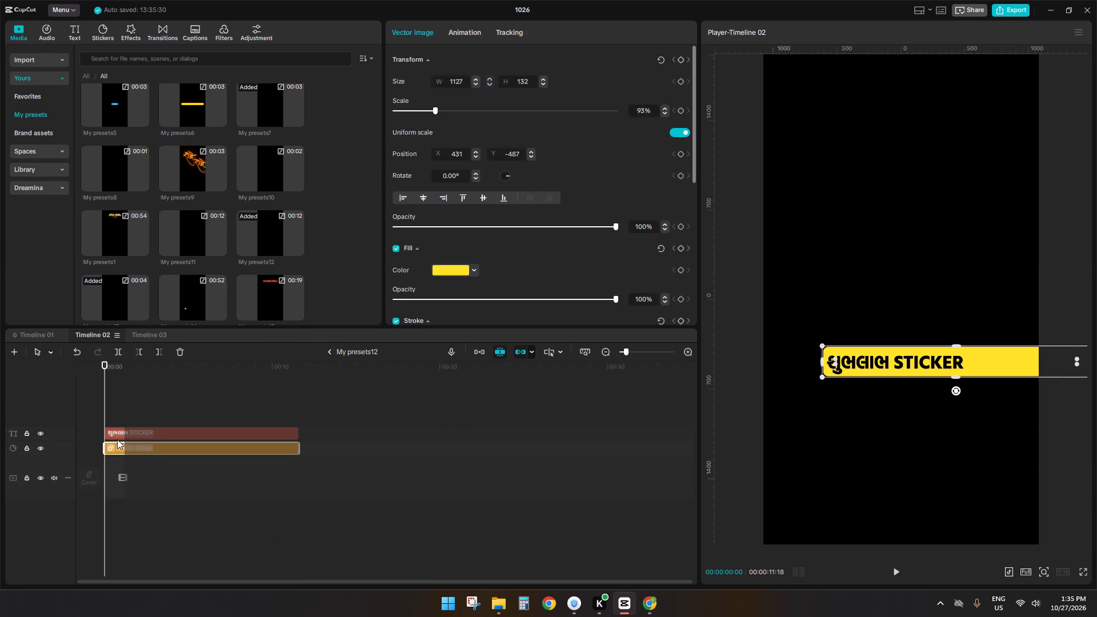
pyautogui.click(119, 438)
pyautogui.moveTo(518, 99); pyautogui.dragTo(219, 60)
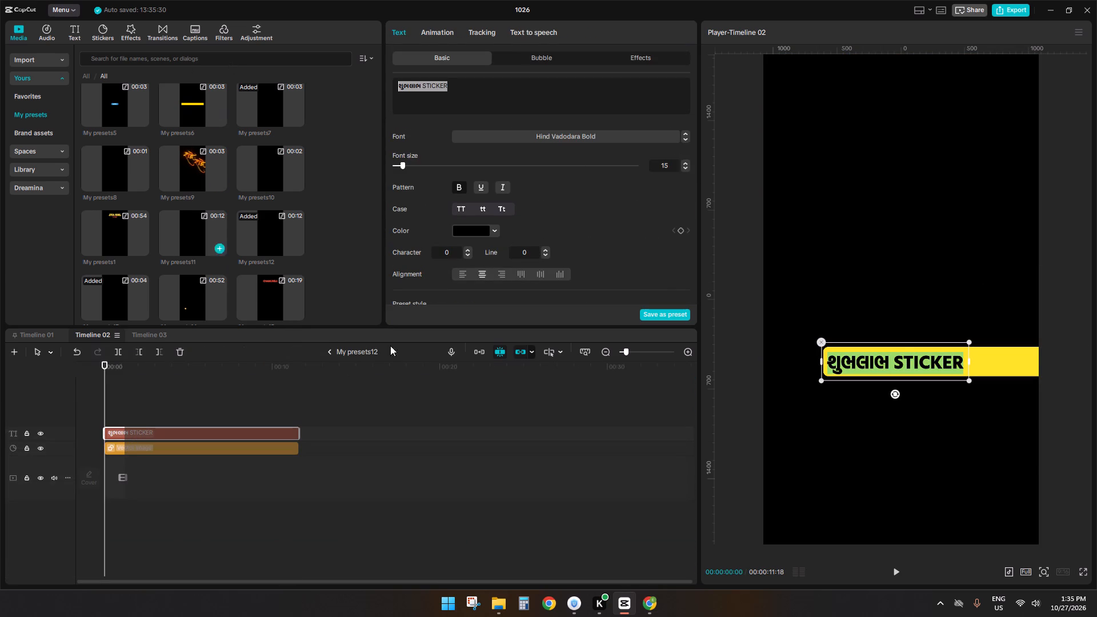
pyautogui.press('super+v')
pyautogui.click(944, 522)
pyautogui.hotkey('ctrl', 'v')
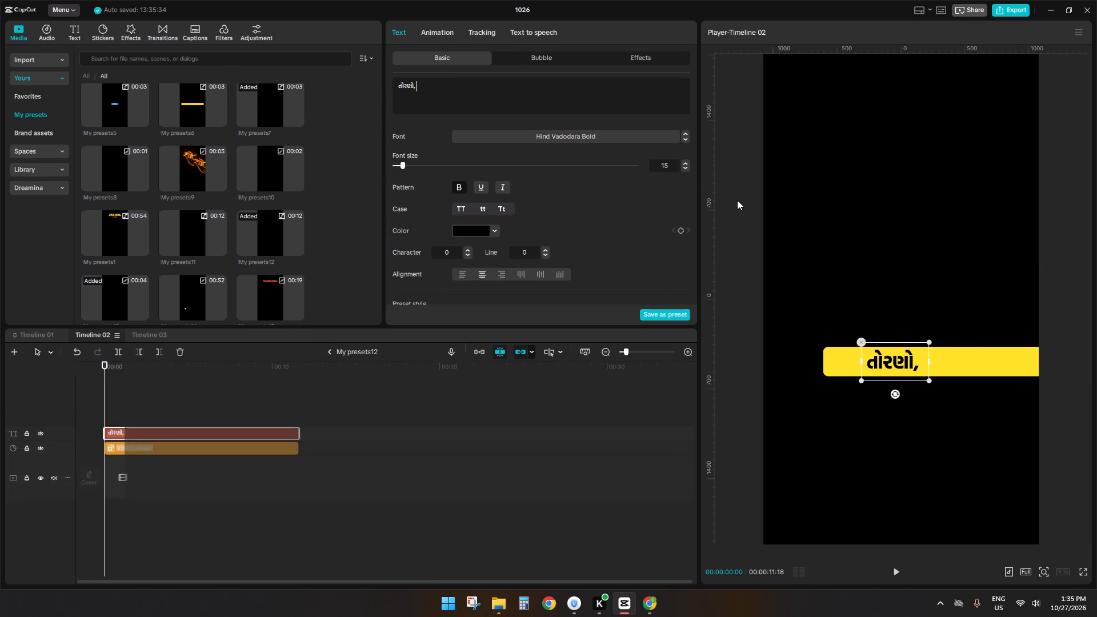
pyautogui.press('BackSpace')
pyautogui.press('BackSpace')
pyautogui.moveTo(900, 375); pyautogui.dragTo(885, 374)
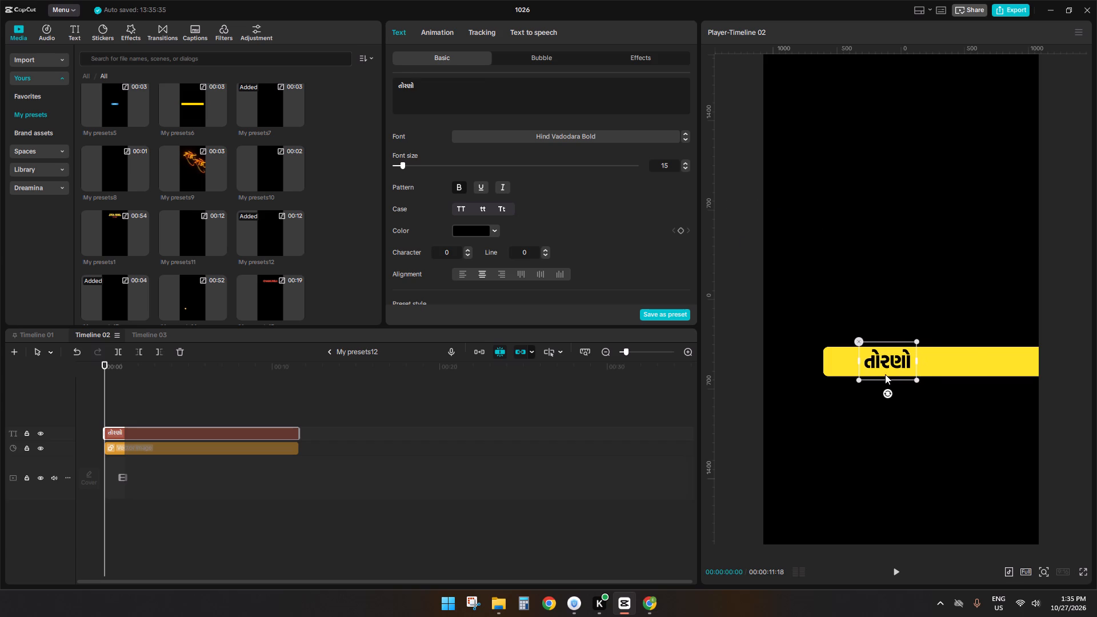
pyautogui.moveTo(885, 374); pyautogui.dragTo(855, 377)
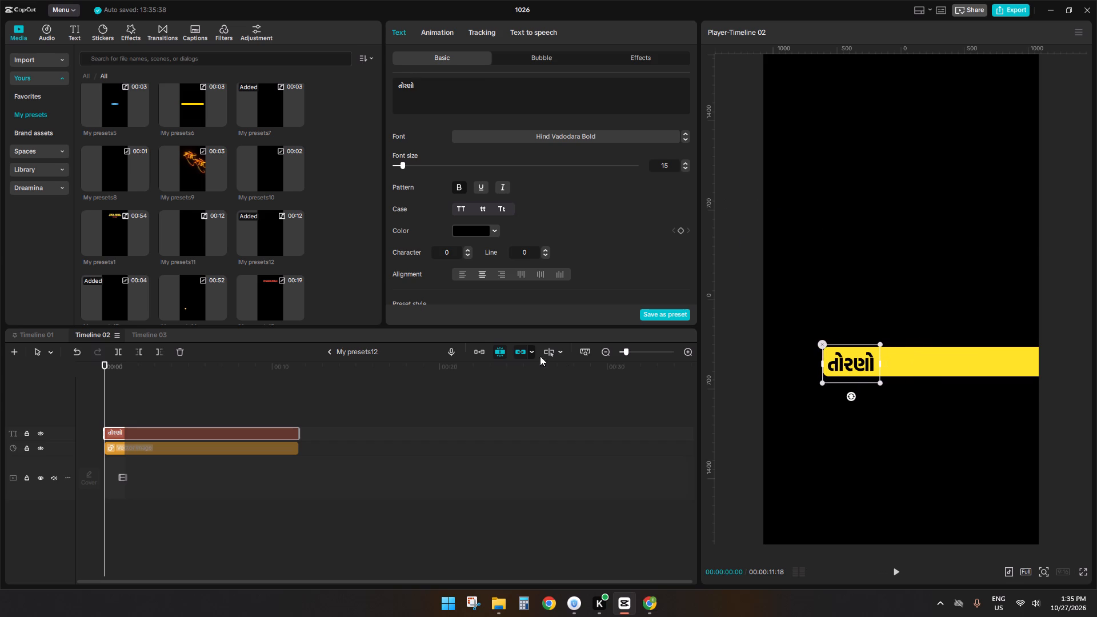
pyautogui.click(326, 351)
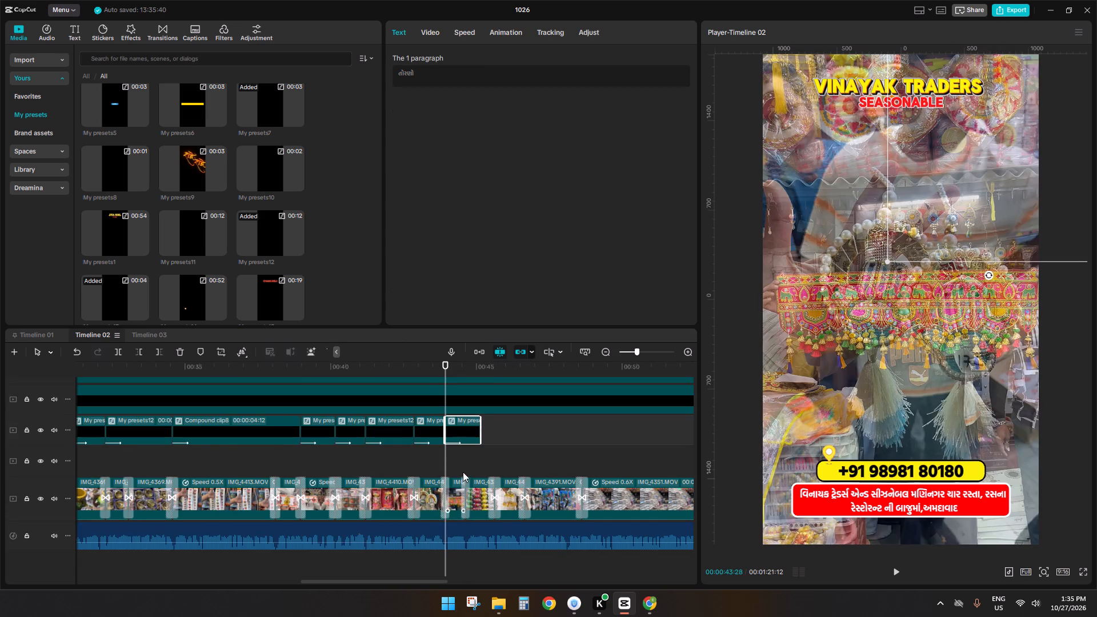
# Play the "તોરણો" section against the voiceover and trim its overlay to end at 00:00:44:19.
pyautogui.press('space')
pyautogui.press('space')
pyautogui.press('space')
pyautogui.press('space')
pyautogui.click(468, 454)
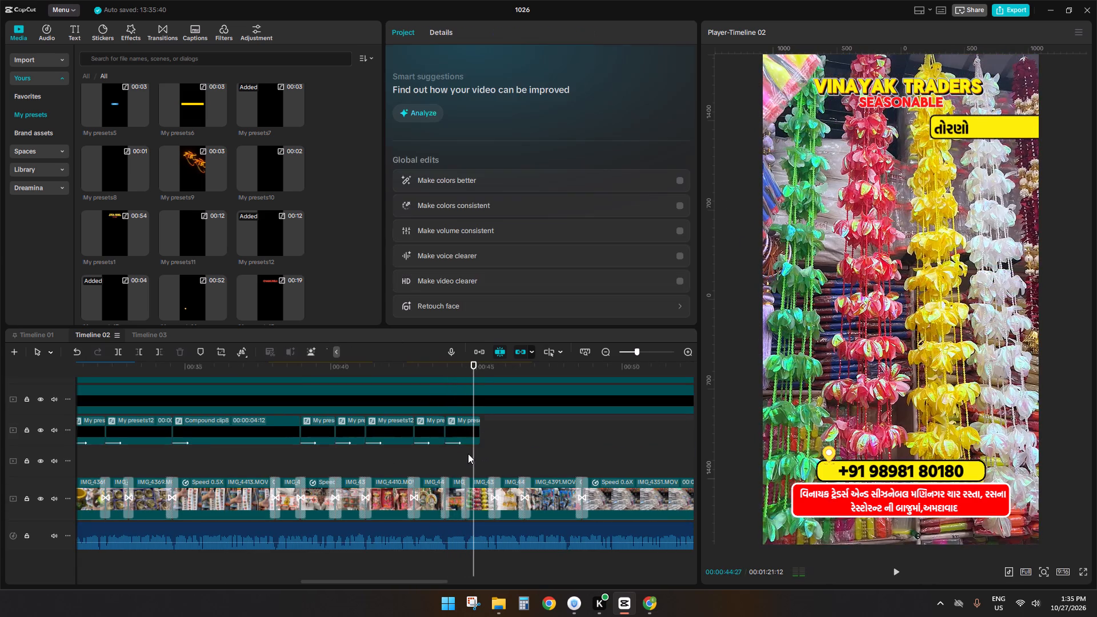
pyautogui.click(468, 441)
pyautogui.press('s')
pyautogui.press('d')
# Duplicate the "તોરણો" overlay at 00:00:44:19 and extend the copy to the following transition at 00:00:45:19.
pyautogui.click(459, 438)
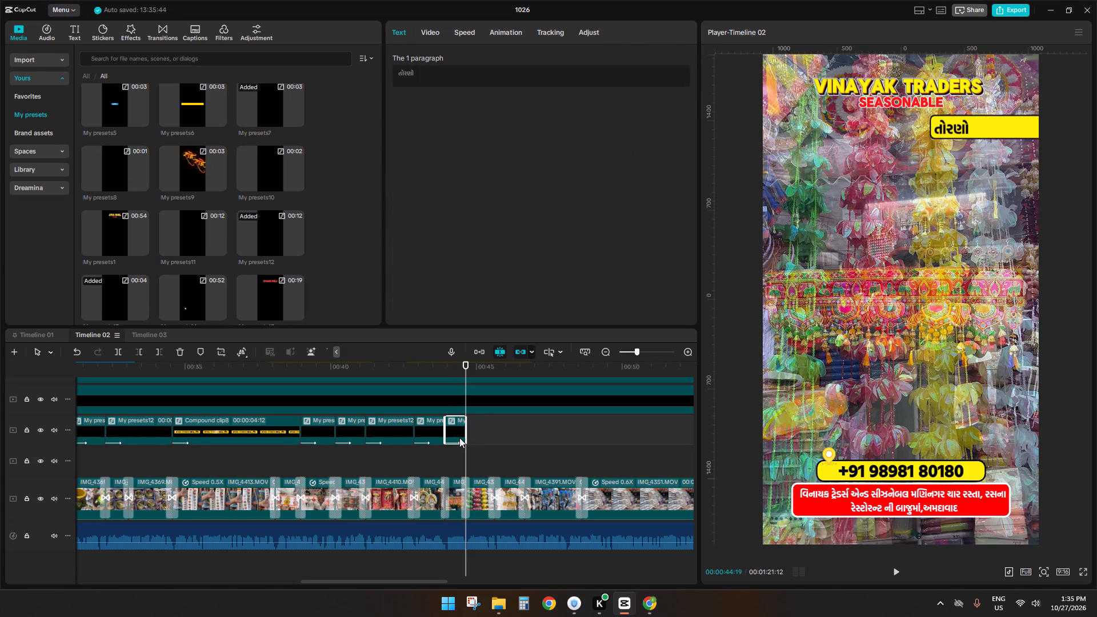
pyautogui.hotkey('ctrl', 'c')
pyautogui.hotkey('ctrl', 'v')
pyautogui.moveTo(483, 437); pyautogui.dragTo(492, 435)
# Replace the extended copy's text with "લડ્ડીઓ" from the clipboard history and align it with the start of the yellow bar.
pyautogui.doubleClick(476, 431)
pyautogui.click(166, 436)
pyautogui.moveTo(475, 88); pyautogui.dragTo(335, 64)
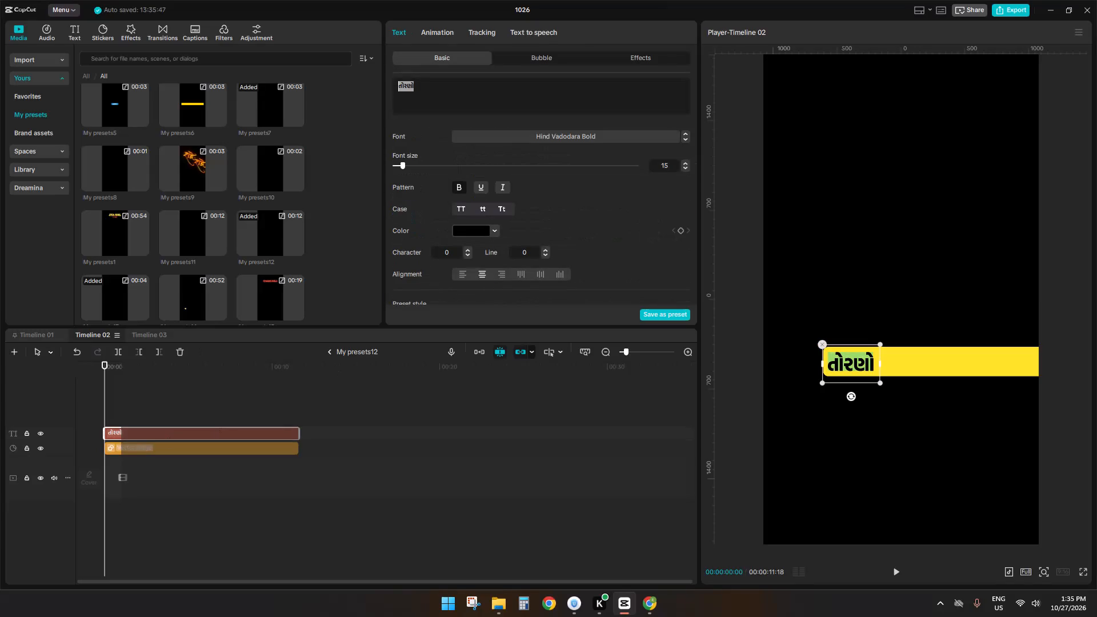
pyautogui.press('super+v')
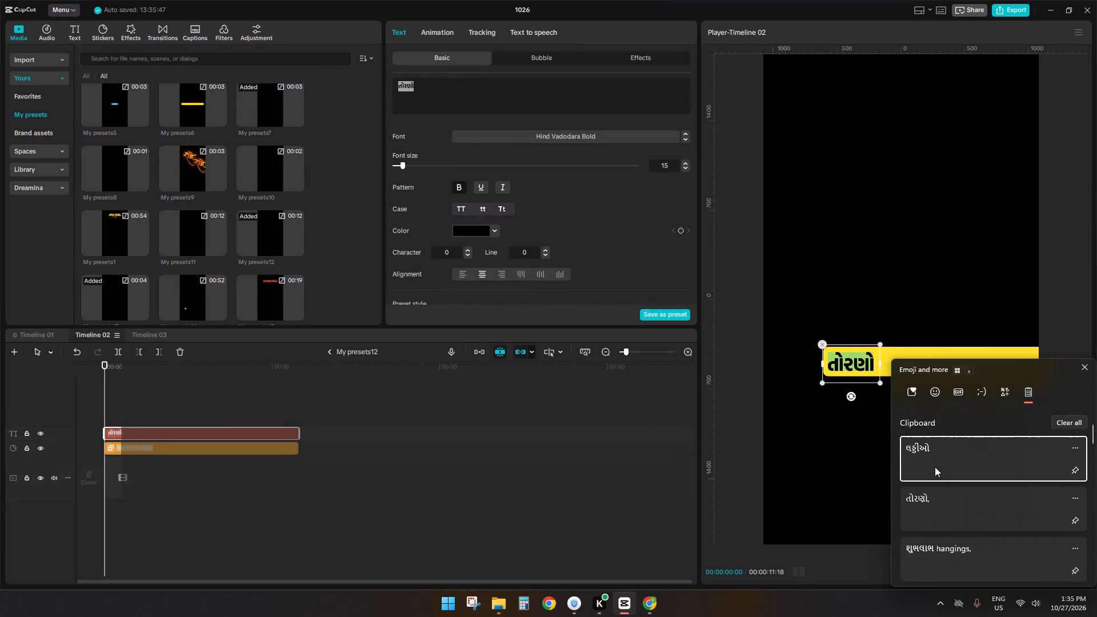
pyautogui.click(935, 467)
pyautogui.hotkey('ctrl', 'v')
pyautogui.click(851, 372)
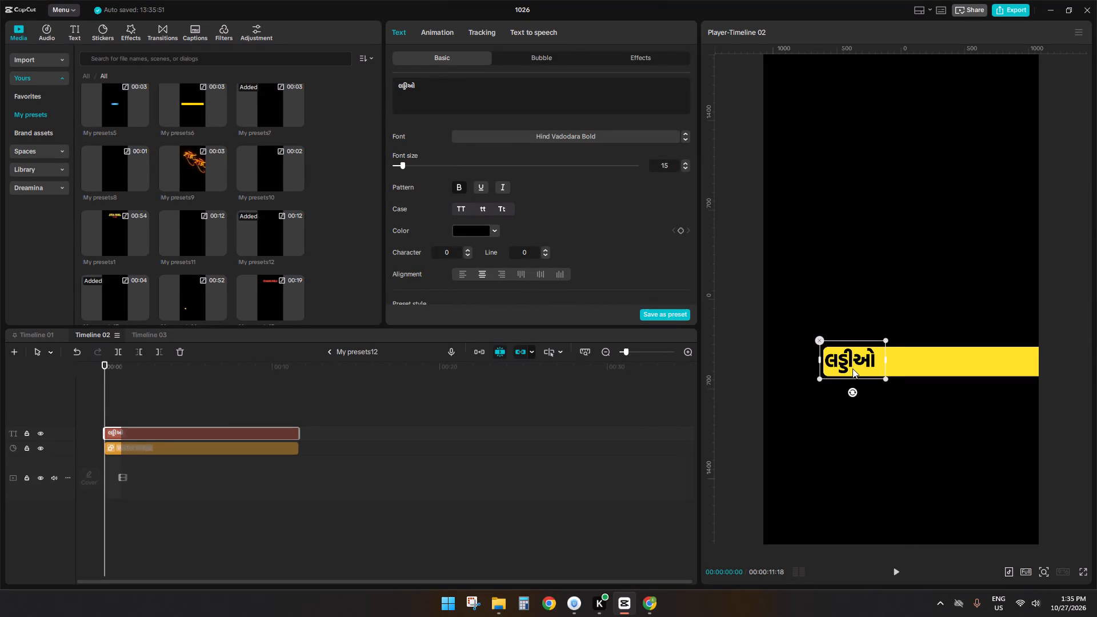
pyautogui.click(340, 350)
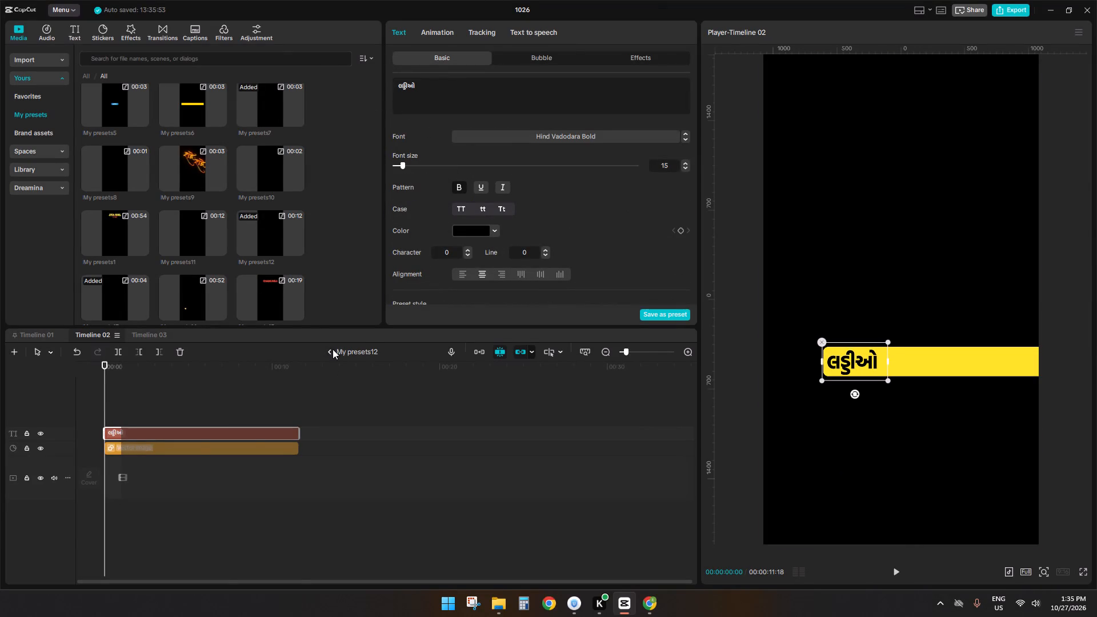
pyautogui.press('space')
pyautogui.press('space')
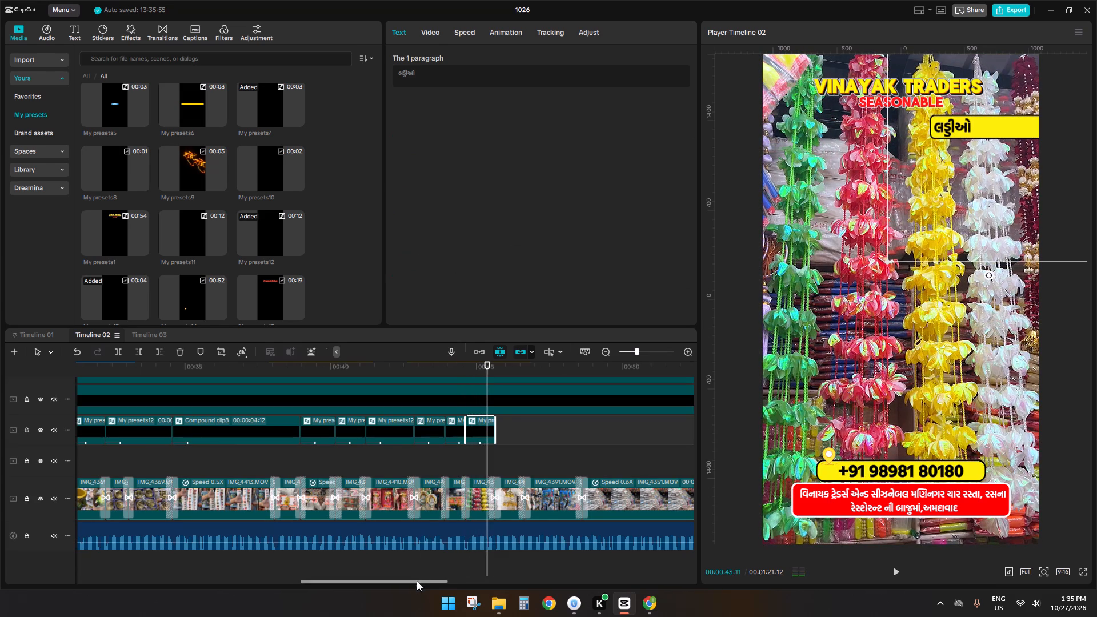
pyautogui.moveTo(417, 581); pyautogui.dragTo(450, 580)
pyautogui.press('space')
pyautogui.click(353, 457)
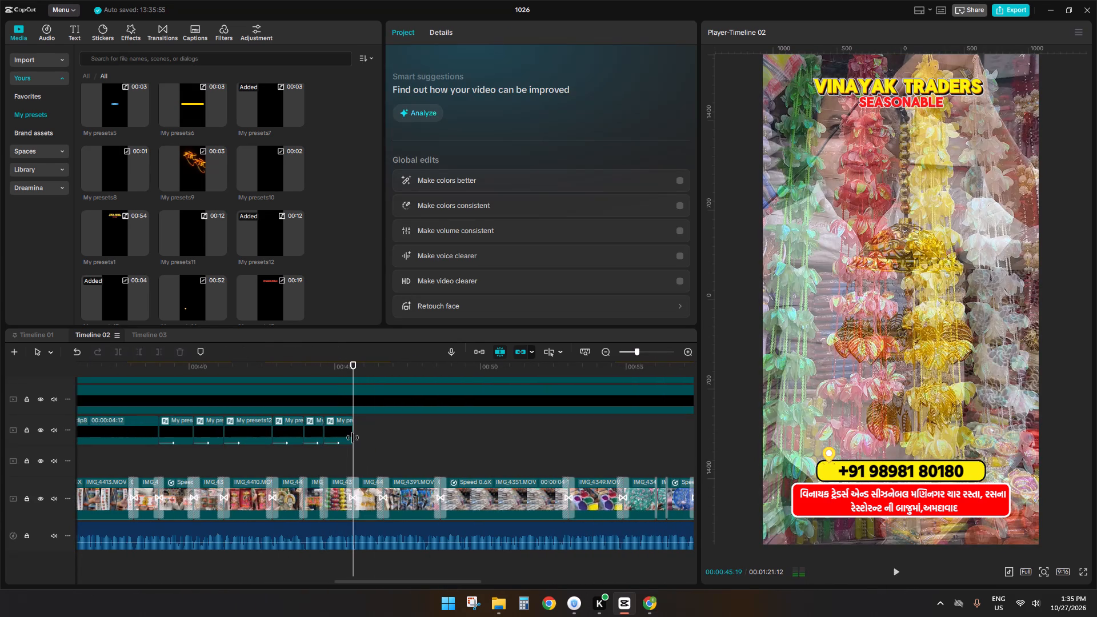
pyautogui.press('space')
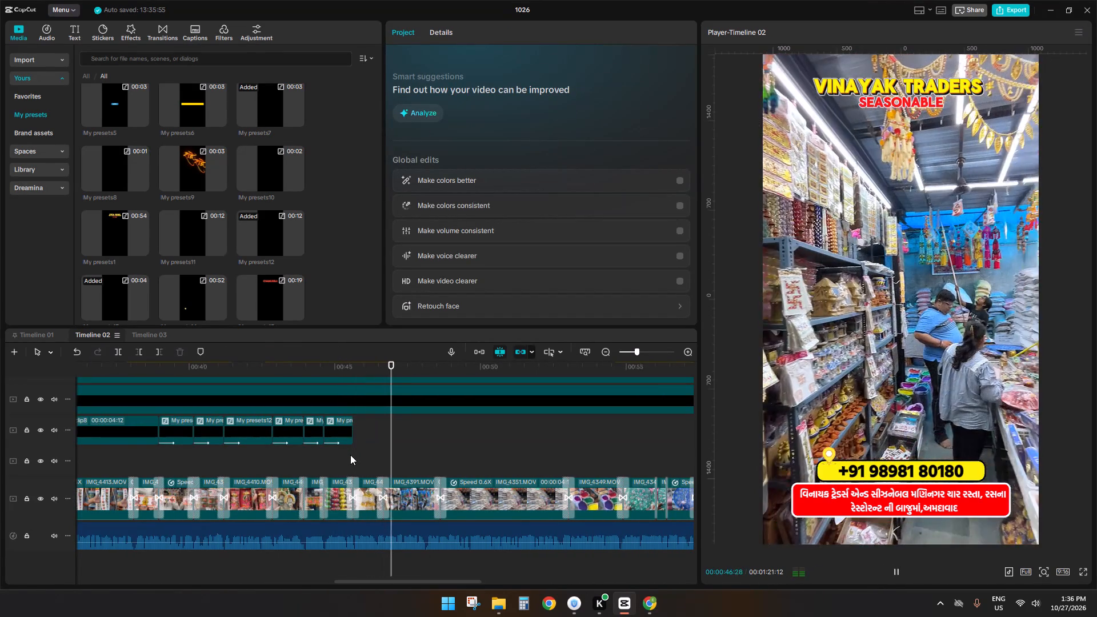
pyautogui.keyDown('ctrl'); pyautogui.scroll(-9, 353, 455); pyautogui.keyUp('ctrl')
pyautogui.press('space')
pyautogui.click(379, 428)
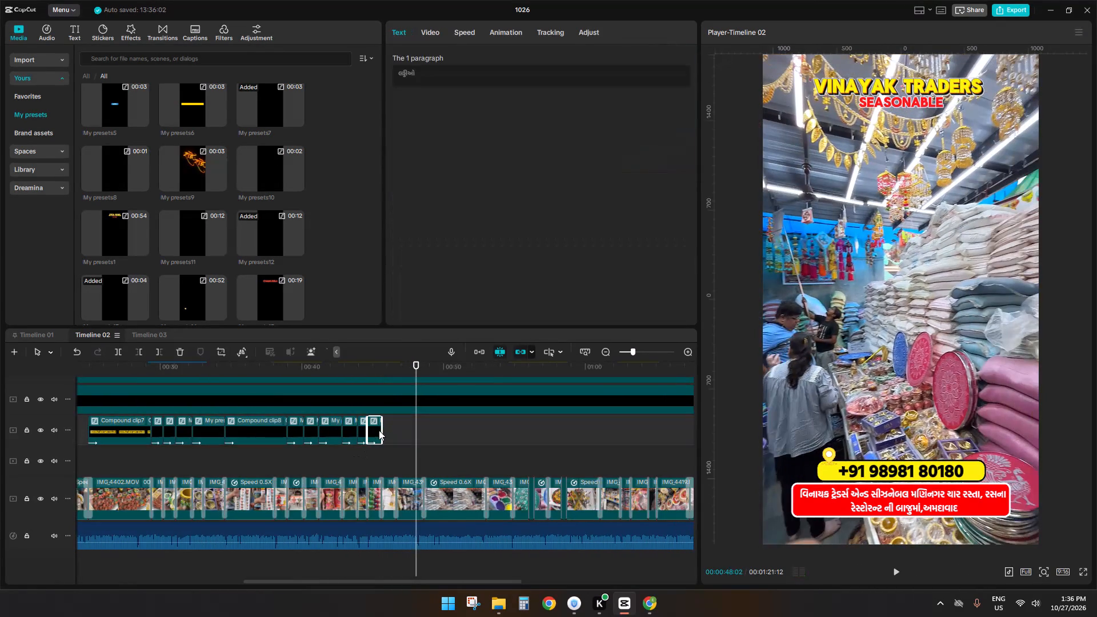
pyautogui.hotkey('ctrl', 'c')
pyautogui.hotkey('ctrl', 'v')
pyautogui.moveTo(425, 429); pyautogui.dragTo(393, 430)
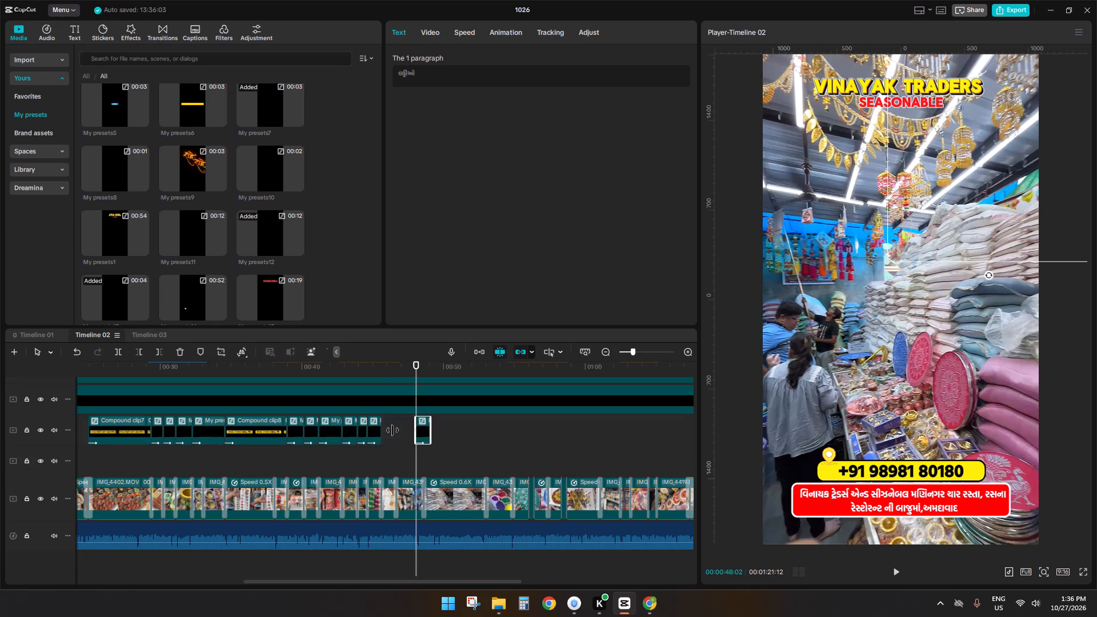
pyautogui.moveTo(393, 430); pyautogui.dragTo(389, 431)
pyautogui.moveTo(397, 427); pyautogui.dragTo(417, 427)
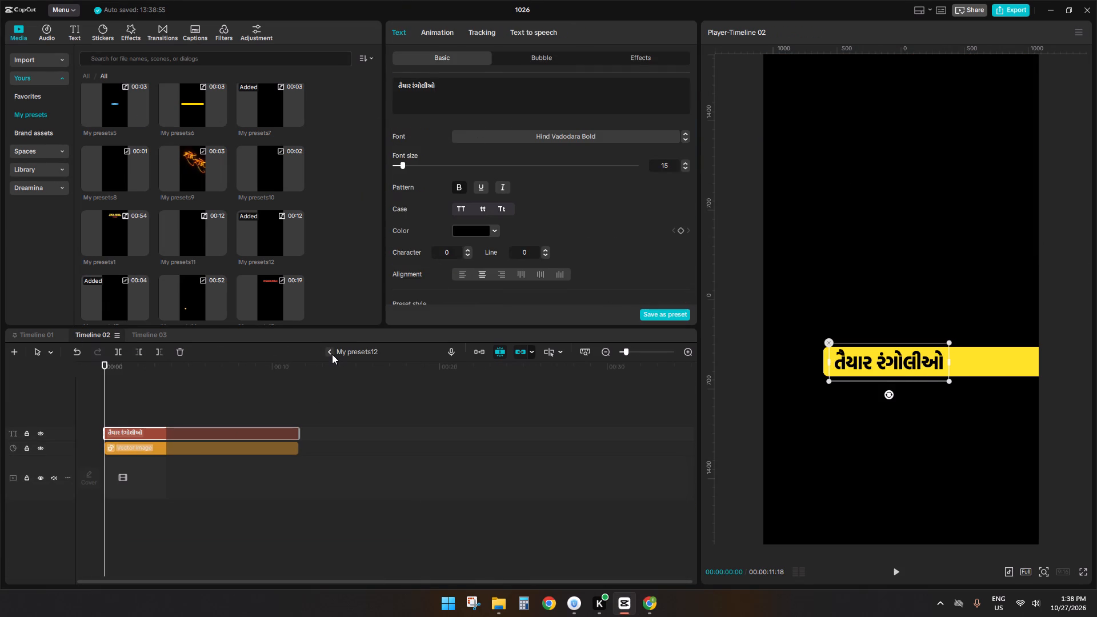
# Duplicate the "રંગોલીની ચારણી" overlay at 00:01:01:02 and trim the copy's end to the next transition in the clay-goods shelf clips.
pyautogui.press('space')
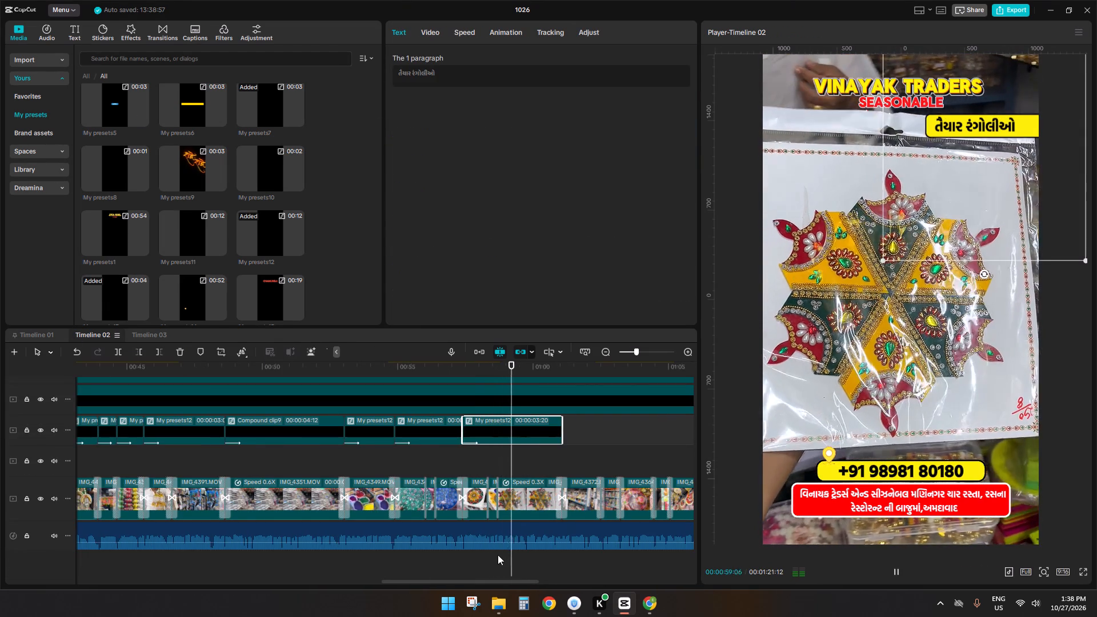
pyautogui.moveTo(502, 580); pyautogui.dragTo(530, 580)
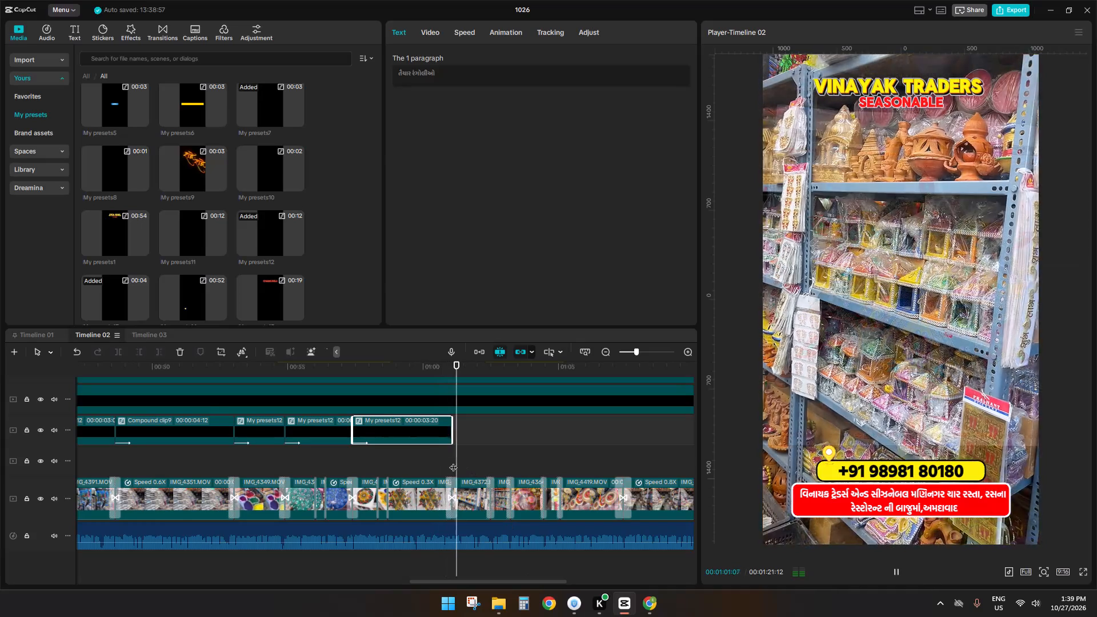
pyautogui.click(453, 462)
pyautogui.click(326, 423)
pyautogui.hotkey('ctrl', 'c')
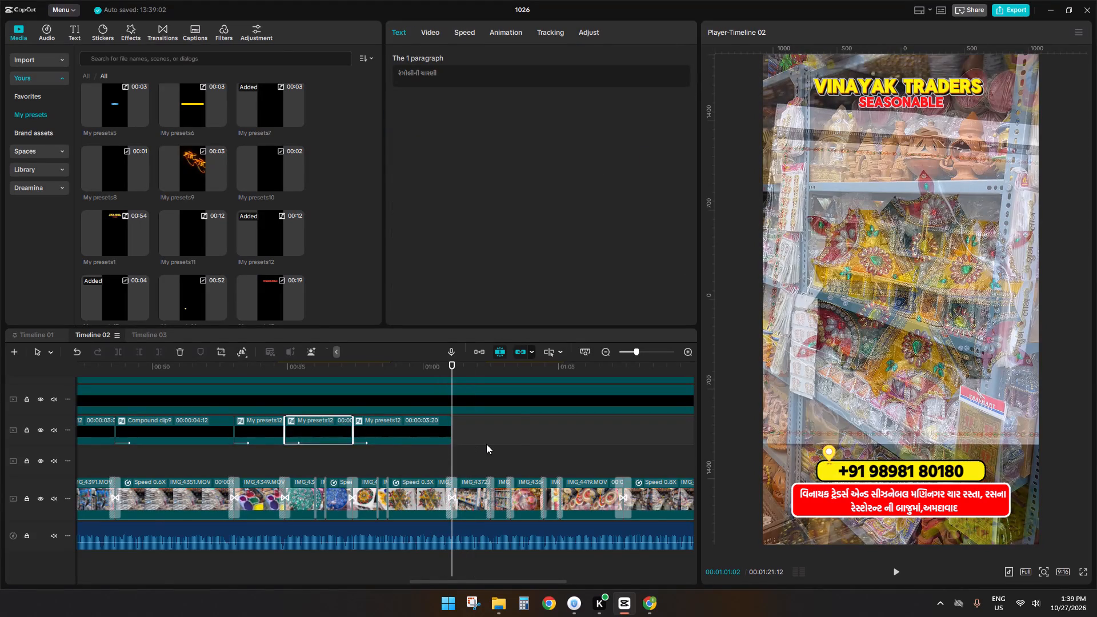
pyautogui.hotkey('ctrl', 'v')
pyautogui.moveTo(518, 430); pyautogui.dragTo(488, 435)
# Change the copy's caption to the copied "માટીના articles" in uppercase and align it to the yellow bar's start.
pyautogui.doubleClick(456, 435)
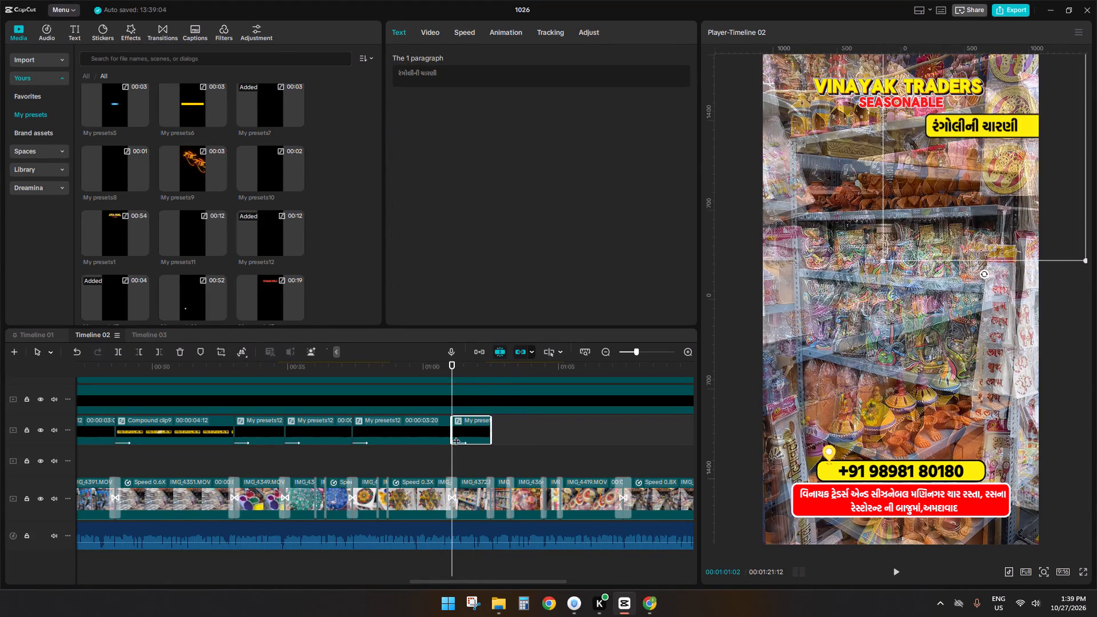
pyautogui.click(263, 432)
pyautogui.moveTo(488, 87); pyautogui.dragTo(176, 47)
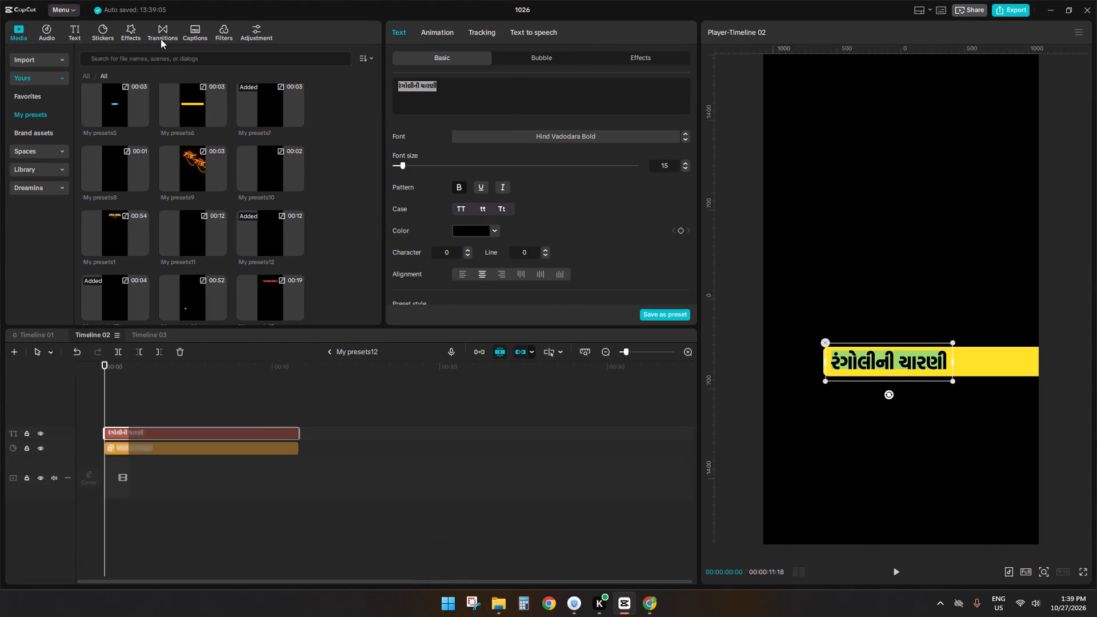
pyautogui.press('super+v')
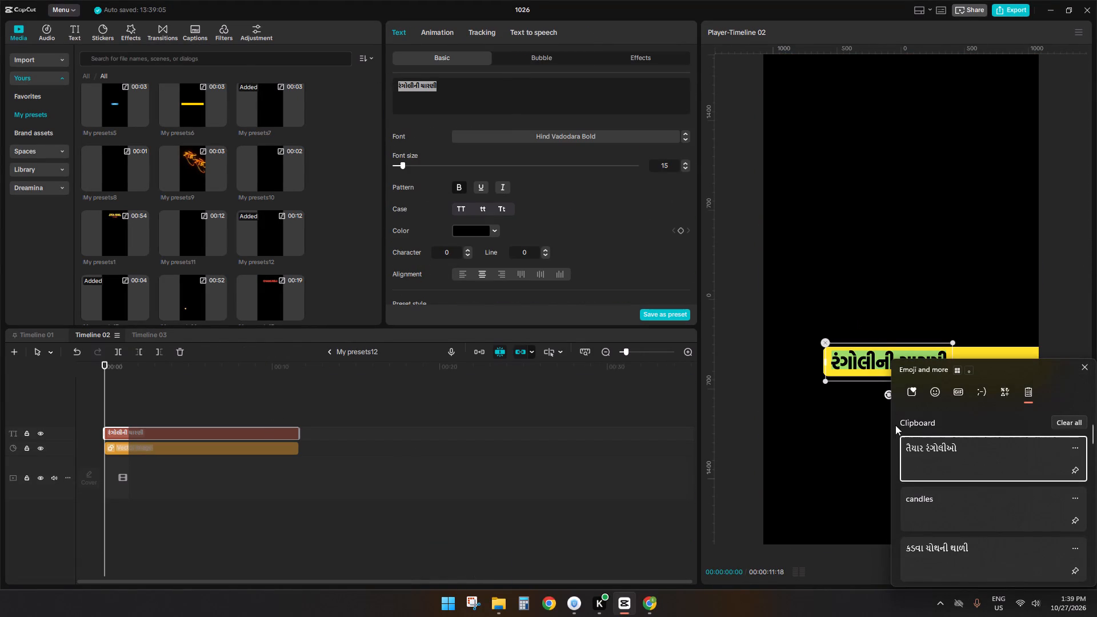
pyautogui.scroll(-3, 926, 428)
pyautogui.scroll(-1, 953, 491)
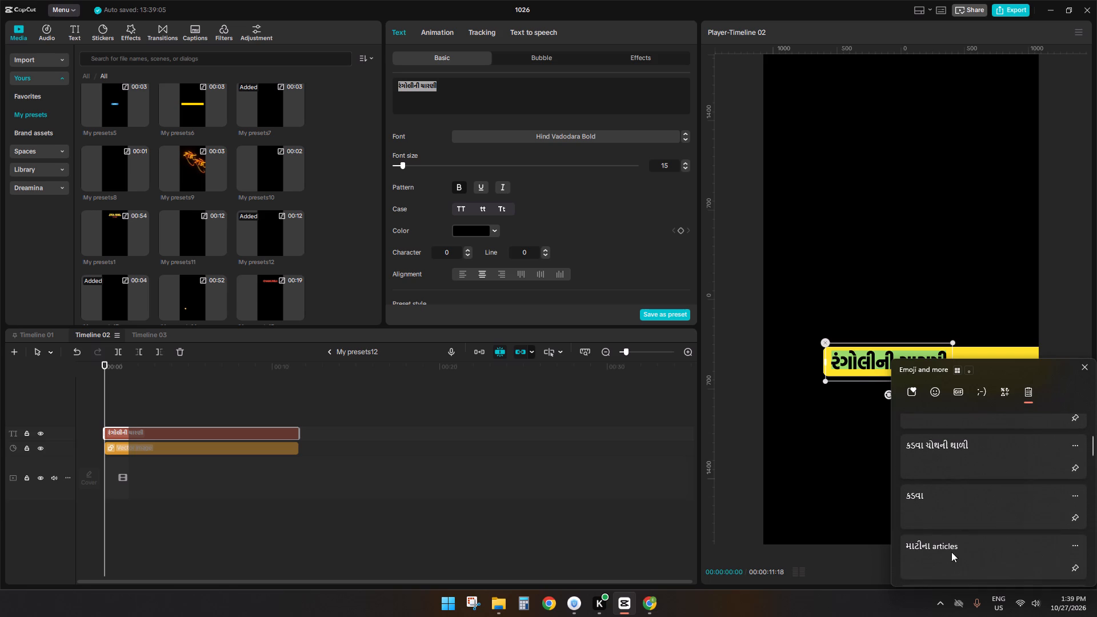
pyautogui.click(951, 552)
pyautogui.hotkey('ctrl', 'v')
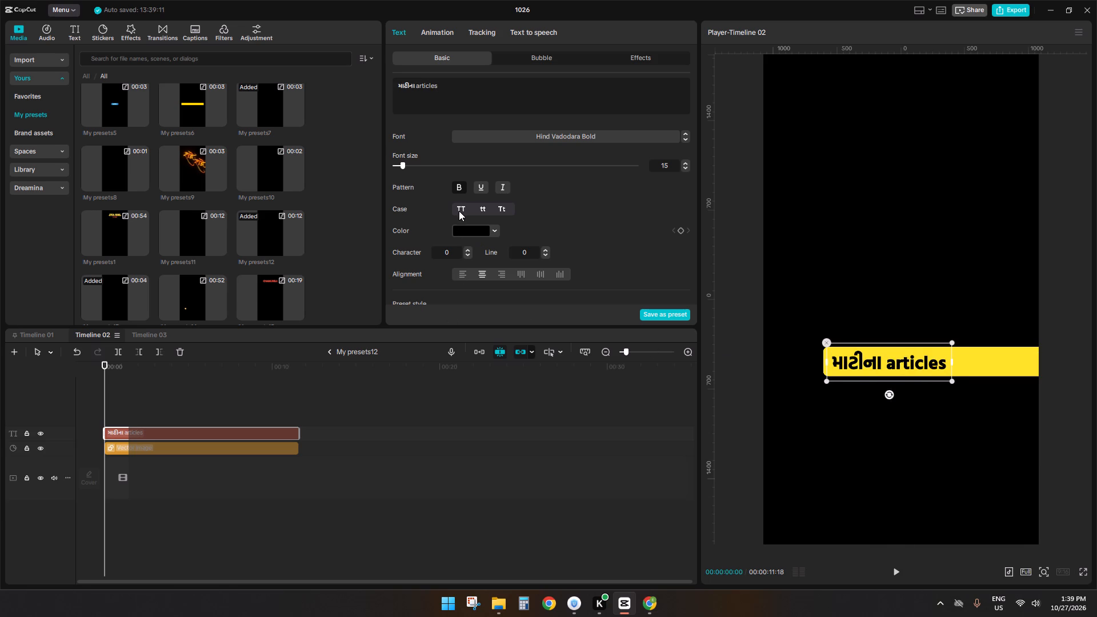
pyautogui.click(459, 211)
pyautogui.moveTo(854, 359); pyautogui.dragTo(862, 358)
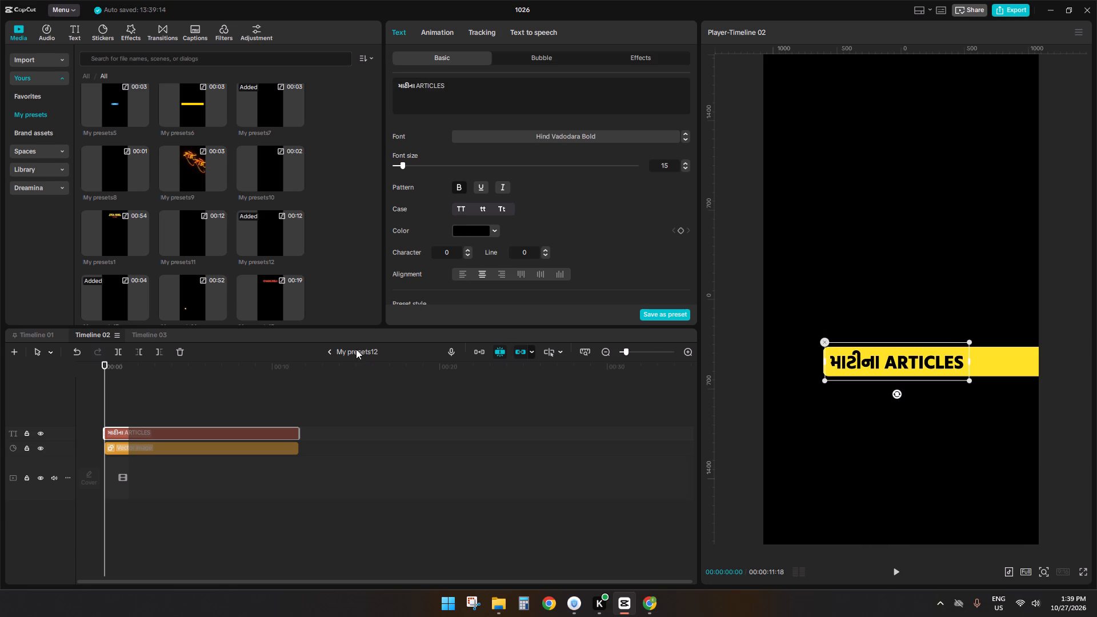
pyautogui.click(330, 350)
# Duplicate the "માટીના ARTICLES" overlay at 00:01:02:15 and trim the copy's end to the next transition.
pyautogui.press('space')
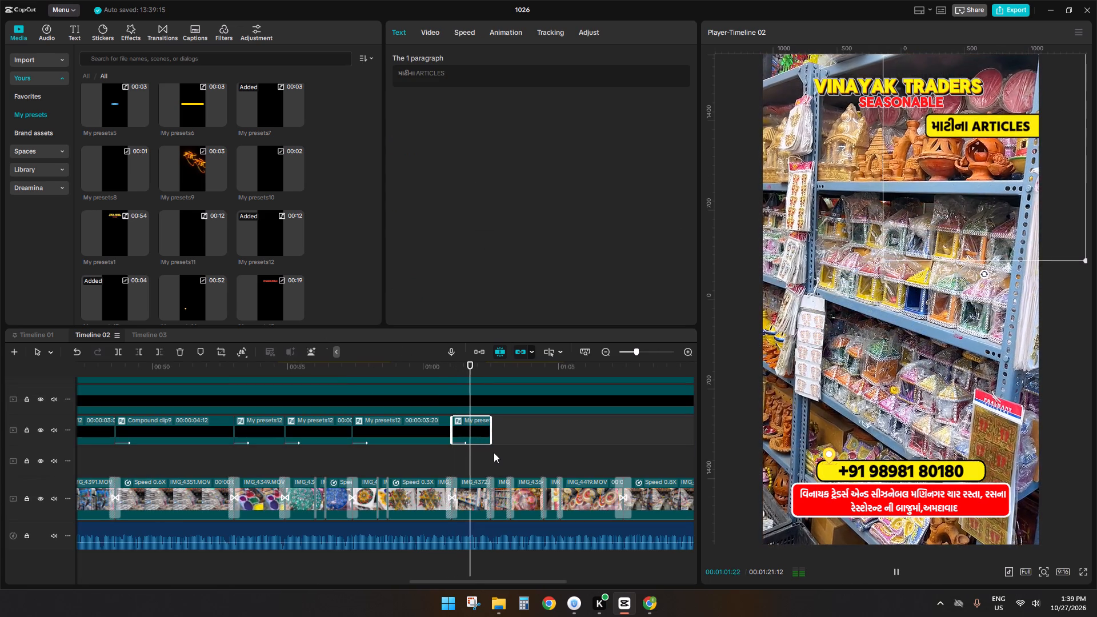
pyautogui.click(489, 463)
pyautogui.click(473, 443)
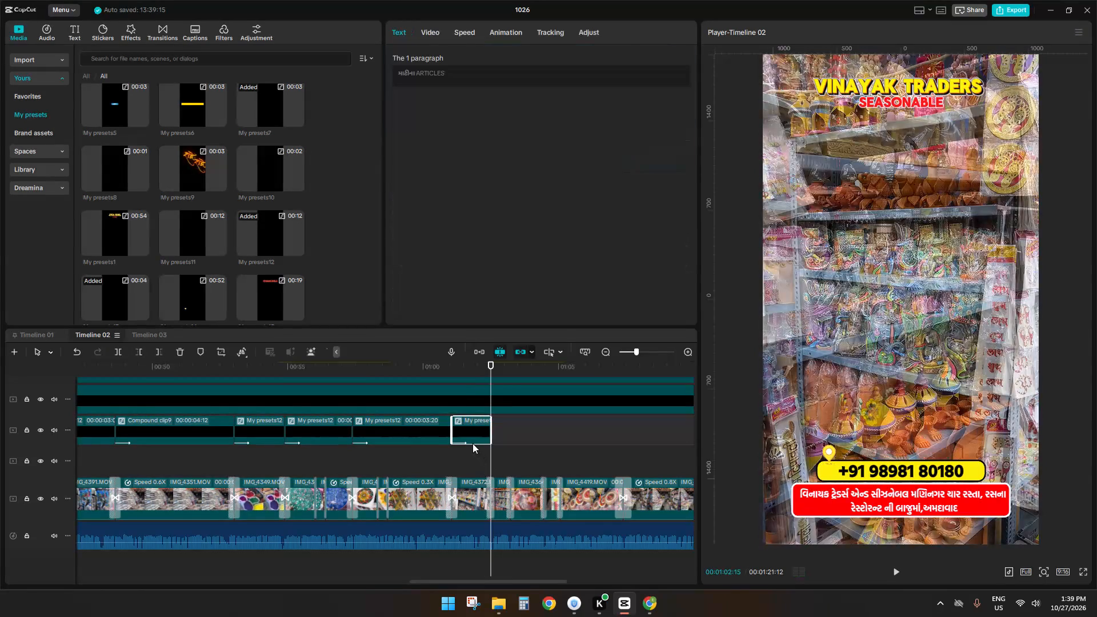
pyautogui.hotkey('ctrl', 'c')
pyautogui.hotkey('ctrl', 'v')
pyautogui.press('space')
pyautogui.moveTo(532, 428); pyautogui.dragTo(513, 428)
pyautogui.press('space')
# Change the new copy's caption to the copied "કડવા" and align it to the yellow bar's start.
pyautogui.doubleClick(494, 428)
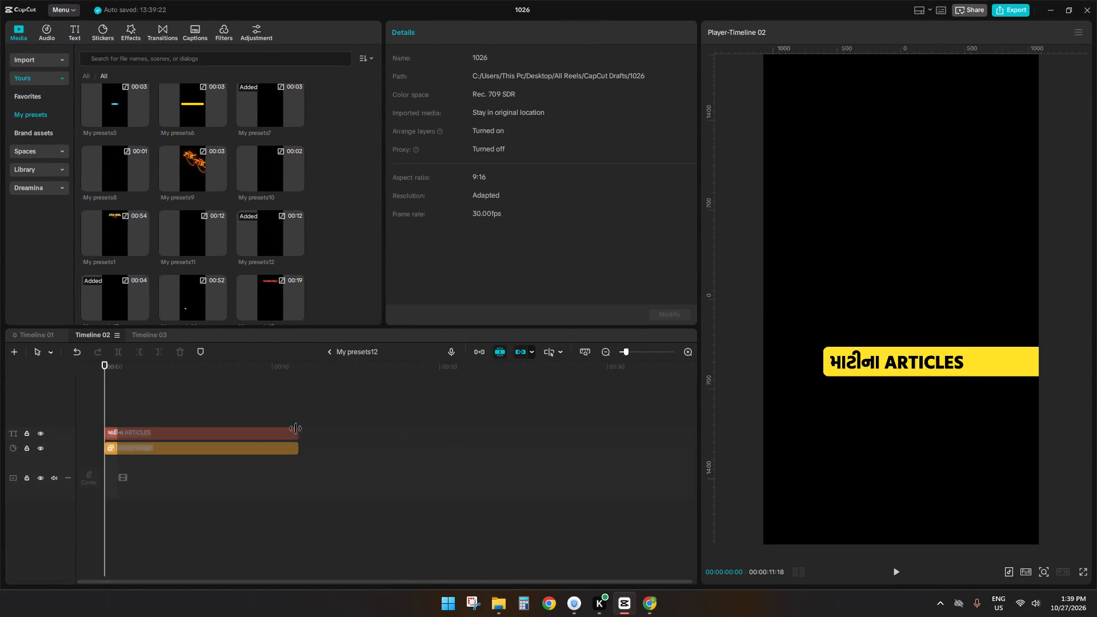
pyautogui.click(257, 428)
pyautogui.moveTo(473, 107); pyautogui.dragTo(149, 51)
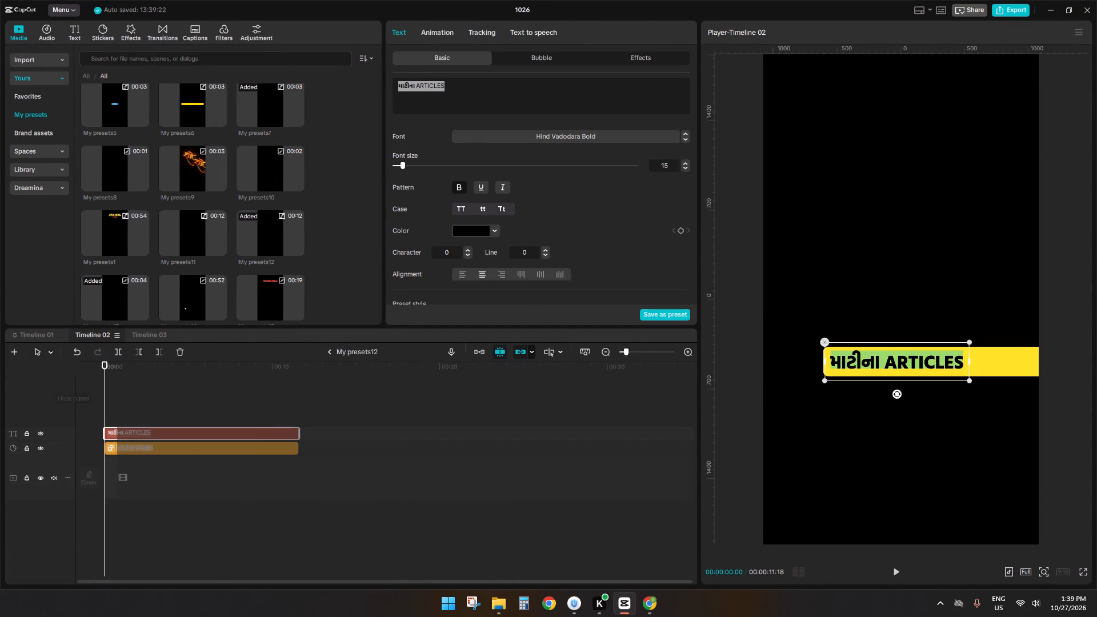
pyautogui.press('super+v')
pyautogui.scroll(-2, 946, 531)
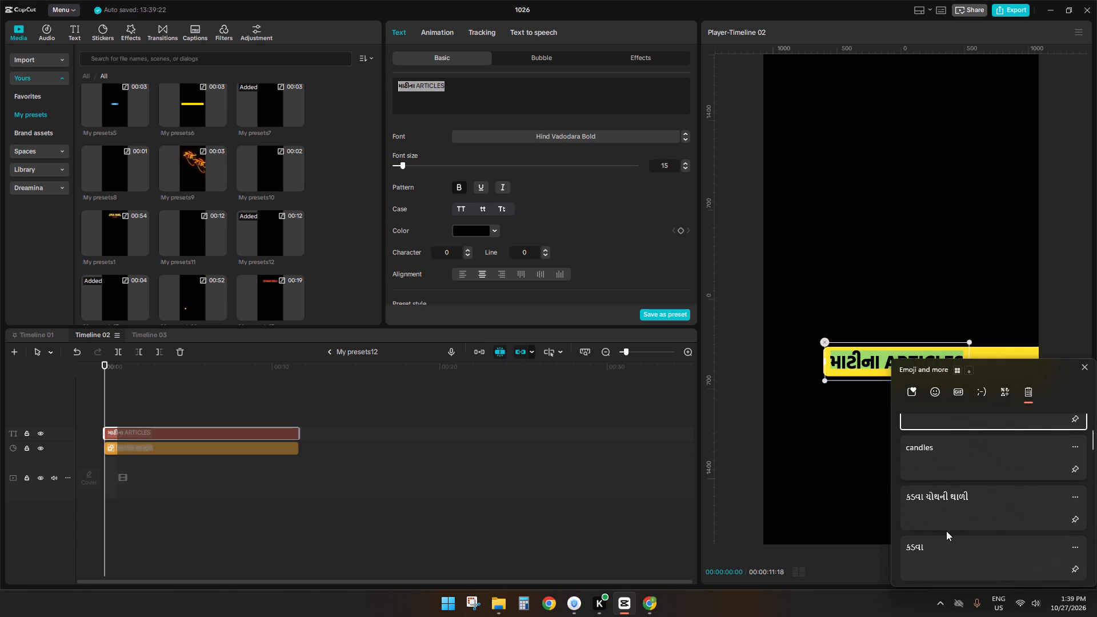
pyautogui.click(943, 551)
pyautogui.hotkey('ctrl', 'v')
pyautogui.moveTo(895, 372); pyautogui.dragTo(840, 370)
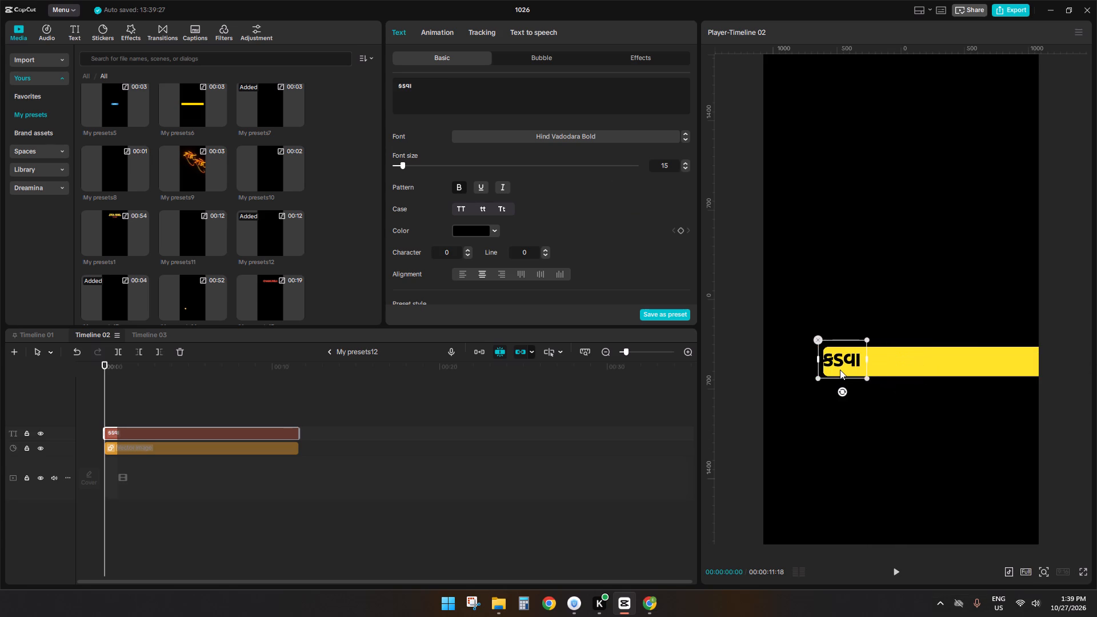
pyautogui.moveTo(840, 370); pyautogui.dragTo(845, 371)
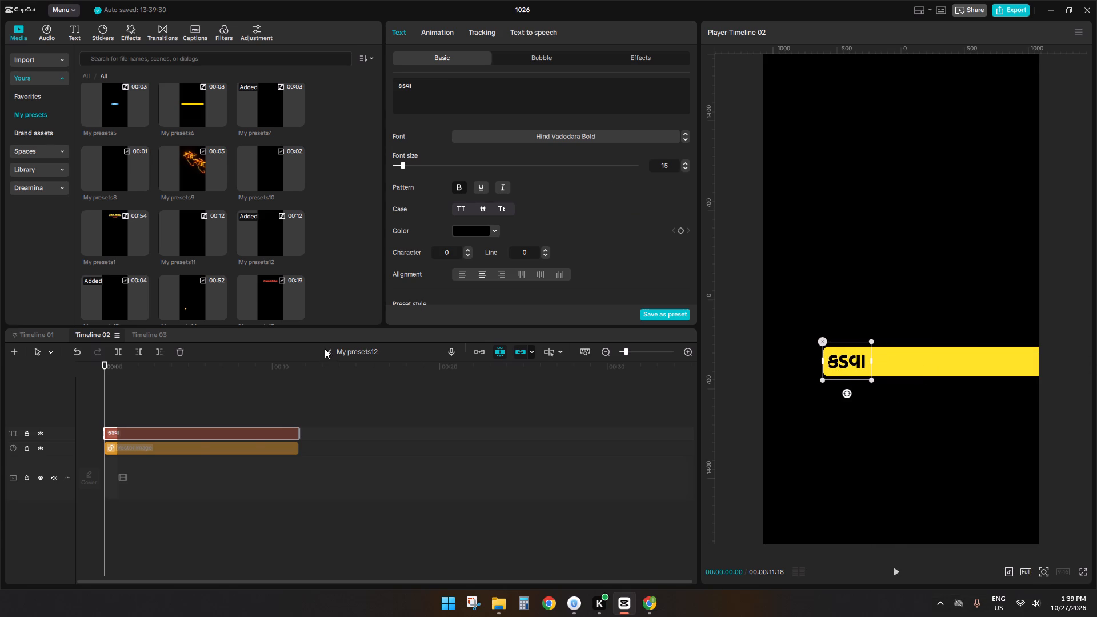
pyautogui.click(328, 350)
# Duplicate the "માટીના ARTICLES" overlay at 00:01:03:07, after the "કડવા" overlay, and trim the copy's end to the next transition.
pyautogui.moveTo(434, 582); pyautogui.dragTo(471, 580)
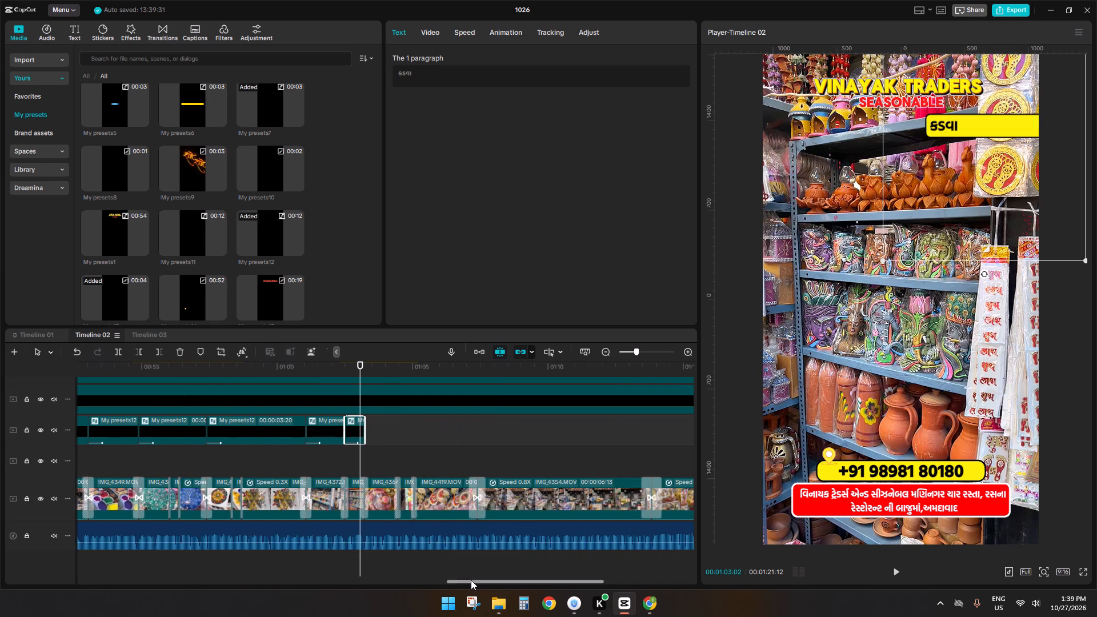
pyautogui.press('space')
pyautogui.press('space')
pyautogui.click(361, 450)
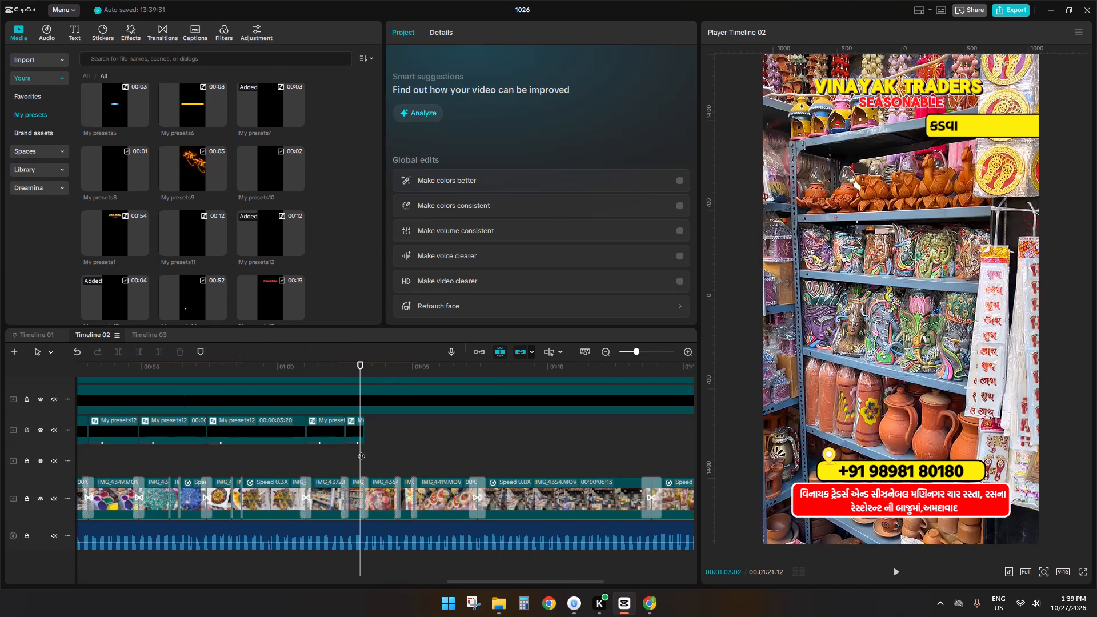
pyautogui.press('space')
pyautogui.click(365, 461)
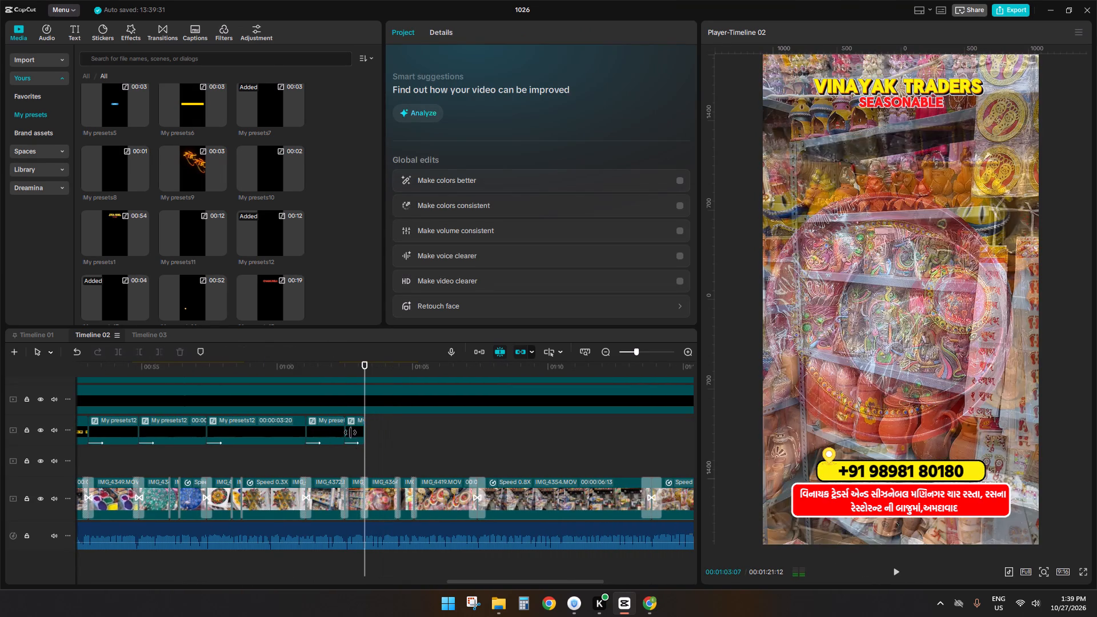
pyautogui.click(334, 431)
pyautogui.hotkey('ctrl', 'c')
pyautogui.hotkey('ctrl', 'v')
pyautogui.press('space')
pyautogui.moveTo(405, 432); pyautogui.dragTo(399, 435)
# Change the newest overlay's caption to the copied "કડવા ચોથની થાળી".
pyautogui.doubleClick(378, 432)
pyautogui.click(243, 431)
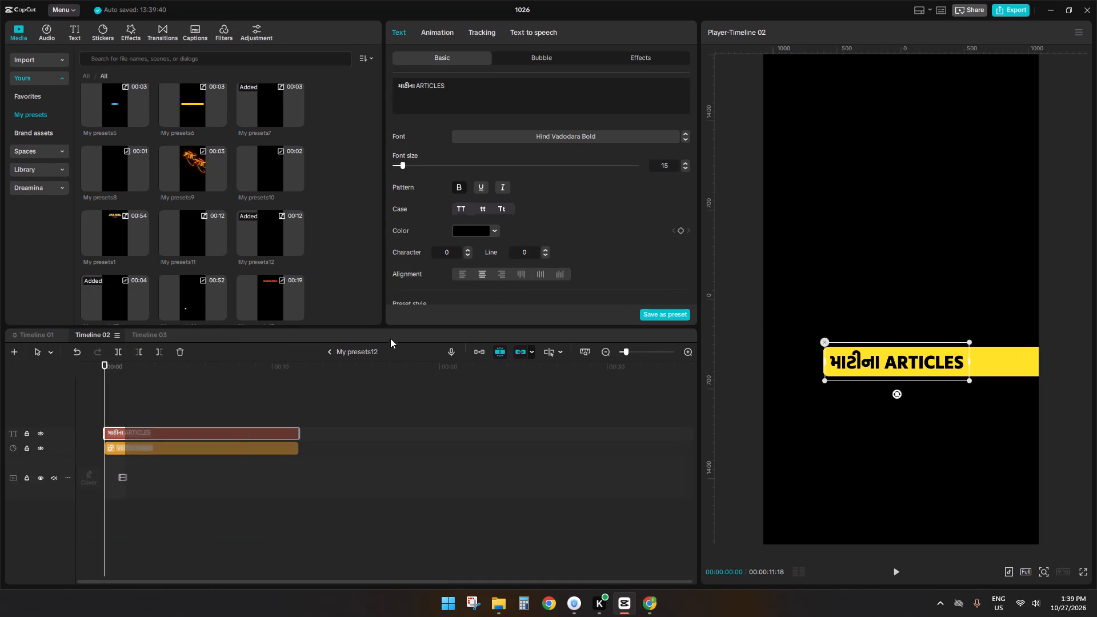
pyautogui.moveTo(471, 99); pyautogui.dragTo(8, 45)
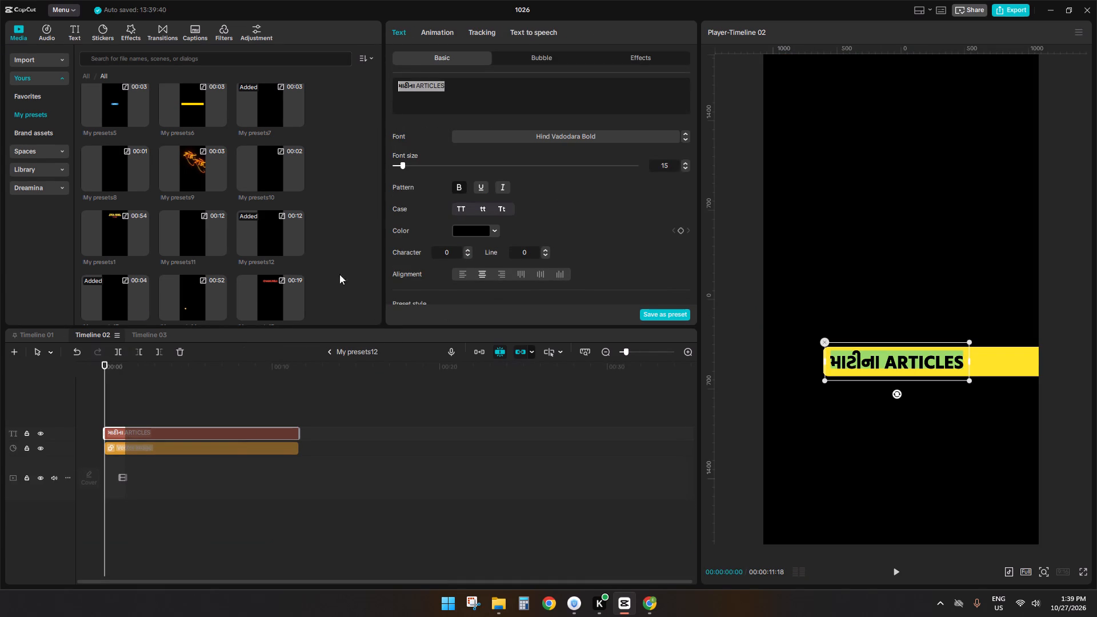
pyautogui.press('super+v')
pyautogui.click(968, 568)
pyautogui.hotkey('ctrl', 'v')
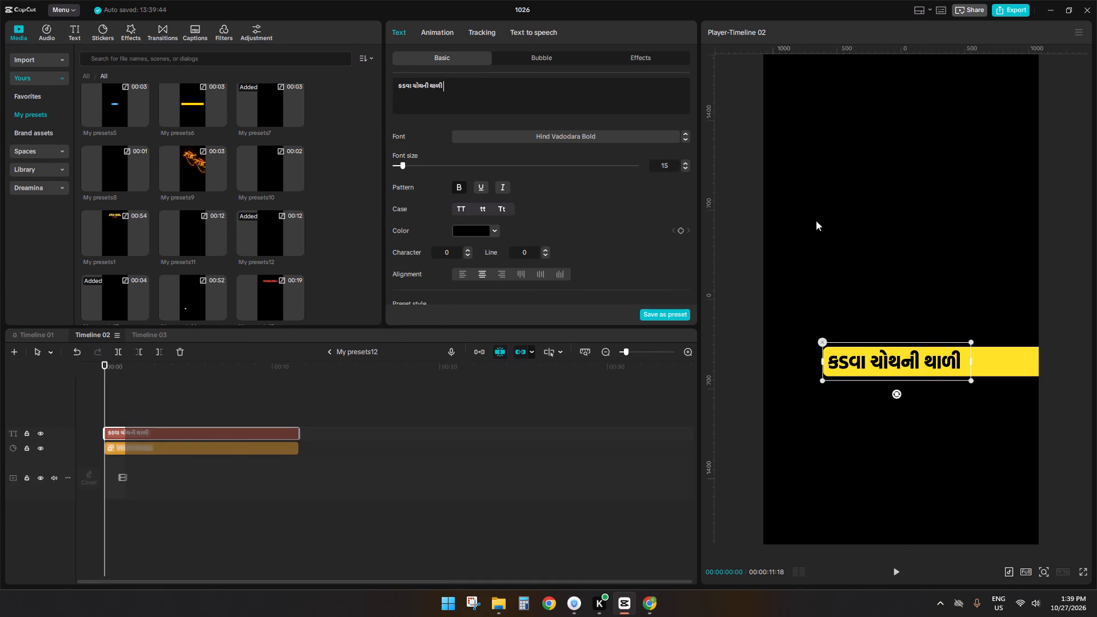
pyautogui.click(331, 349)
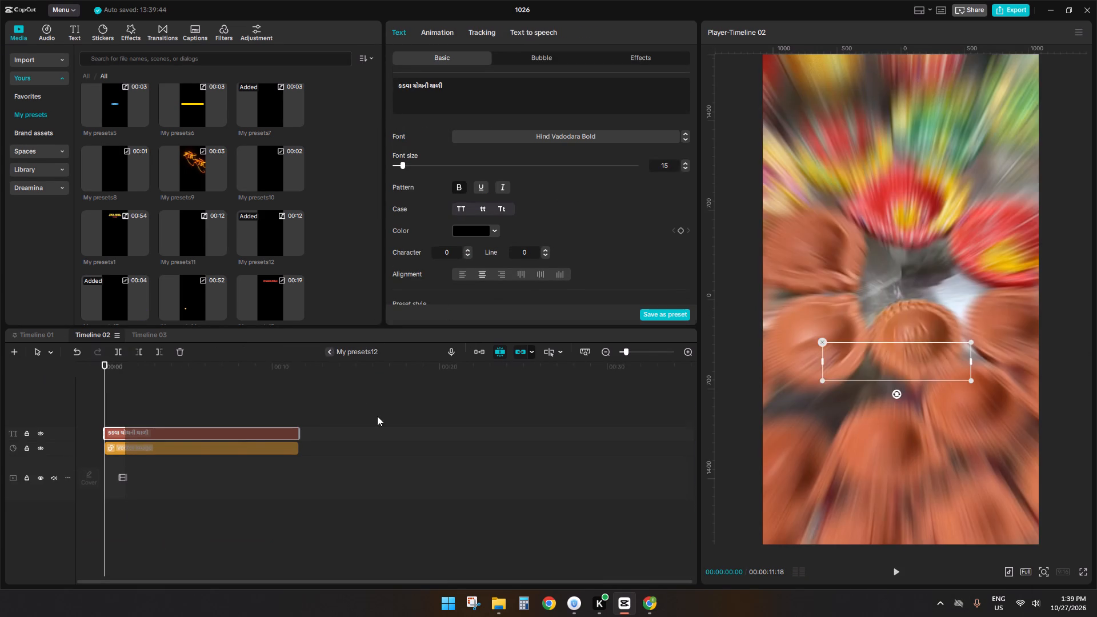
# Duplicate the "કડવા ચોથની થાળી" overlay directly after itself on the same track and trim the copy's end to the transition after the candle clip.
pyautogui.press('space')
pyautogui.click(399, 460)
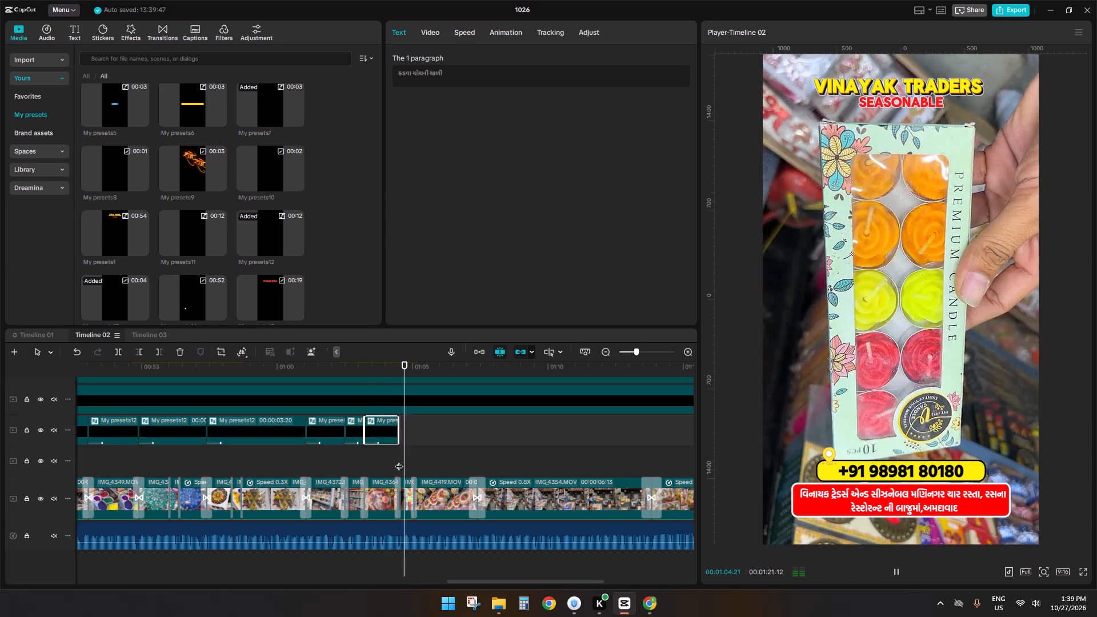
pyautogui.click(393, 446)
pyautogui.click(390, 435)
pyautogui.hotkey('ctrl', 'c')
pyautogui.hotkey('ctrl', 'v')
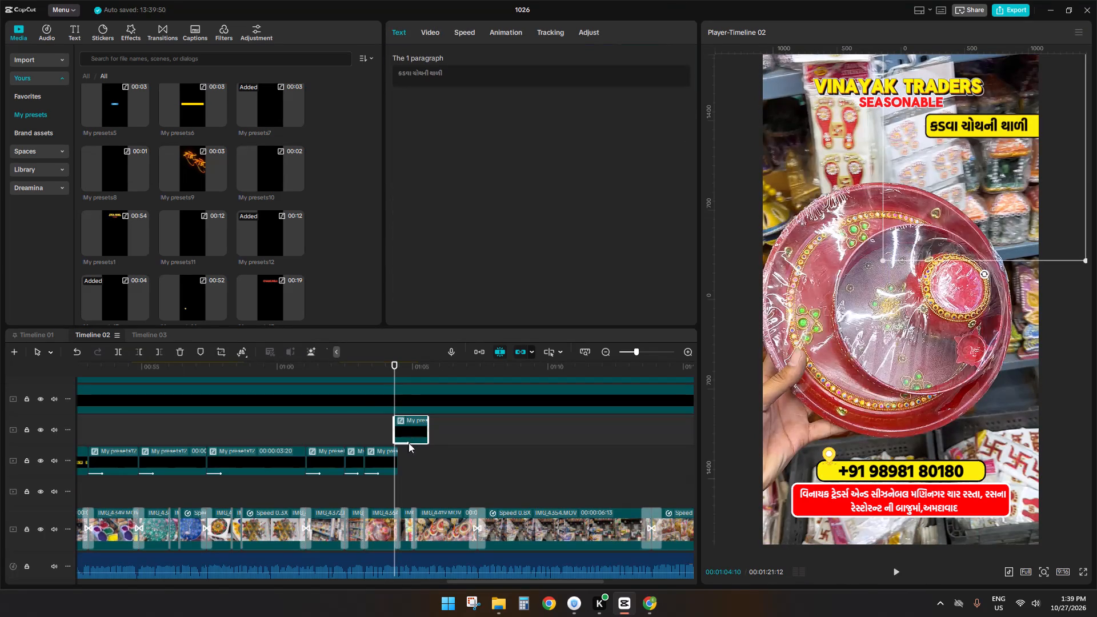
pyautogui.keyDown('ctrl'); pyautogui.scroll(4, 403, 479); pyautogui.keyUp('ctrl')
pyautogui.click(401, 485)
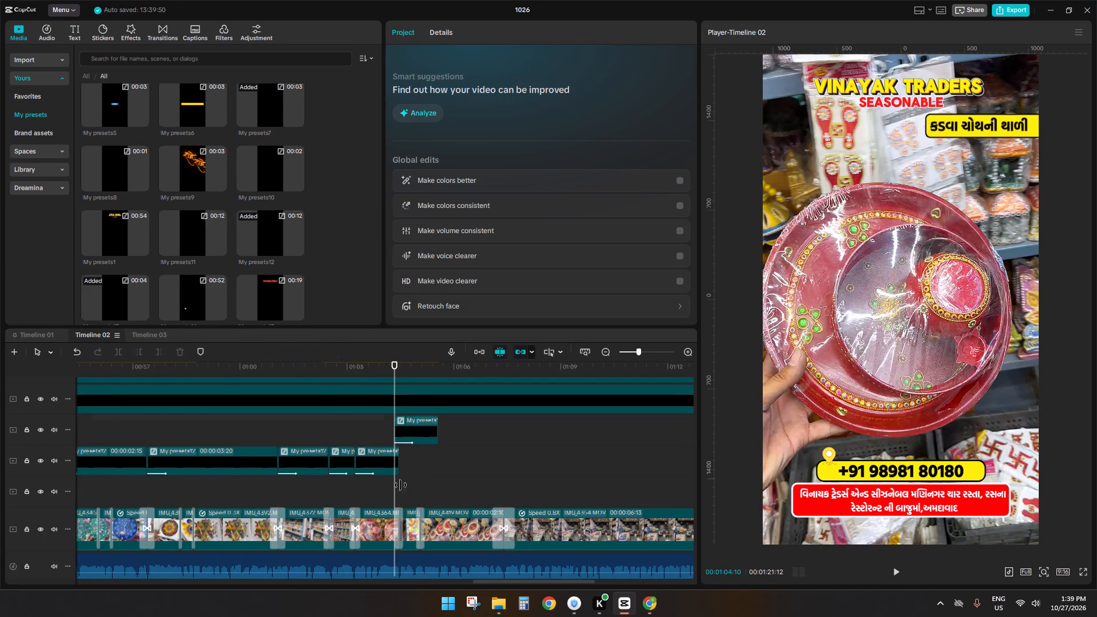
pyautogui.moveTo(414, 430); pyautogui.dragTo(418, 456)
pyautogui.press('space')
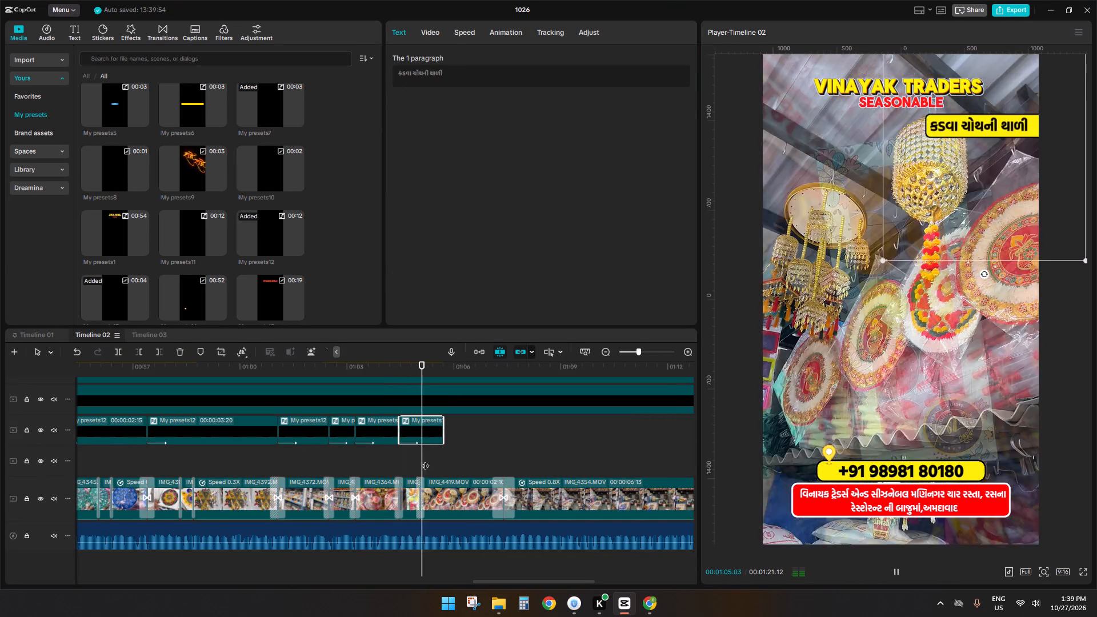
pyautogui.press('space')
pyautogui.moveTo(444, 431); pyautogui.dragTo(440, 434)
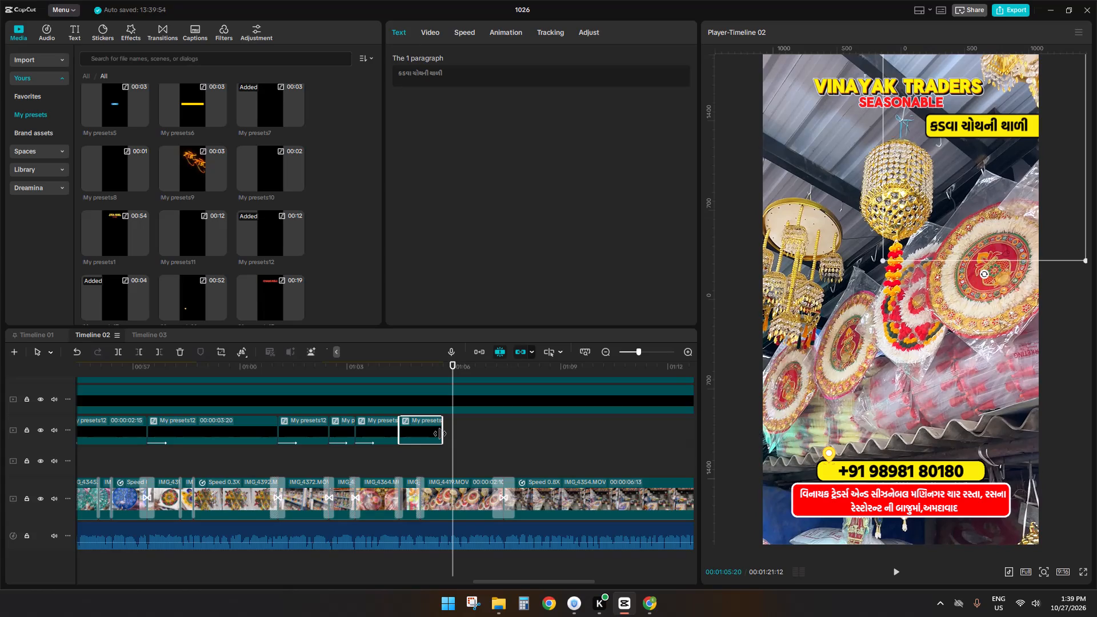
pyautogui.moveTo(440, 434); pyautogui.dragTo(421, 442)
# Change the newest overlay's caption to the copied "candles", make it uppercase and align it to the yellow bar's start.
pyautogui.doubleClick(408, 439)
pyautogui.click(193, 434)
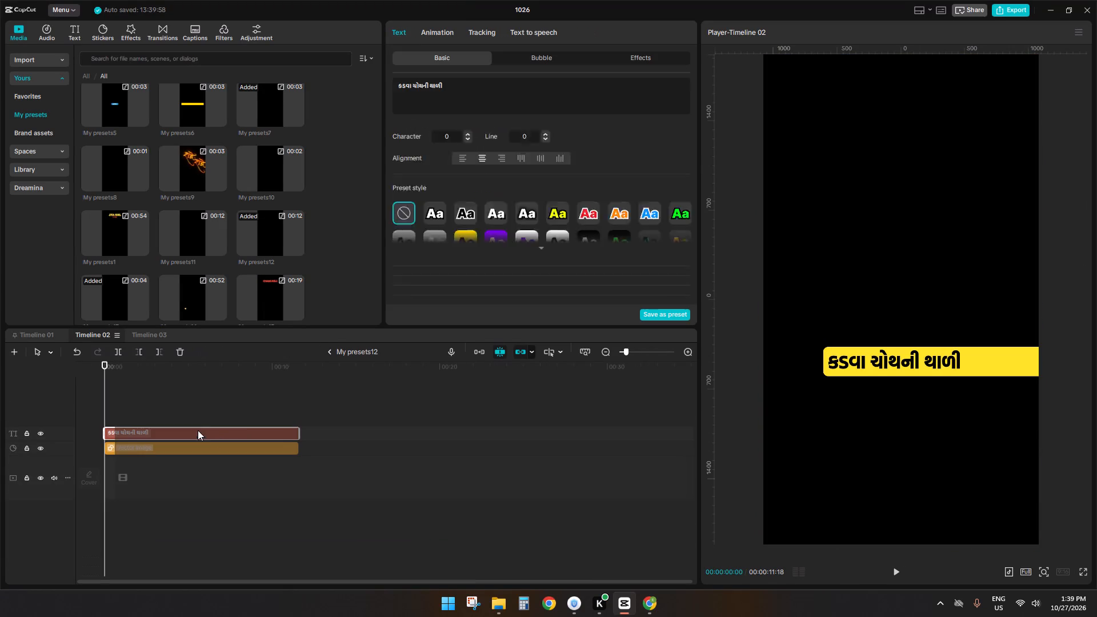
pyautogui.moveTo(447, 96); pyautogui.dragTo(109, 54)
pyautogui.press('super+v')
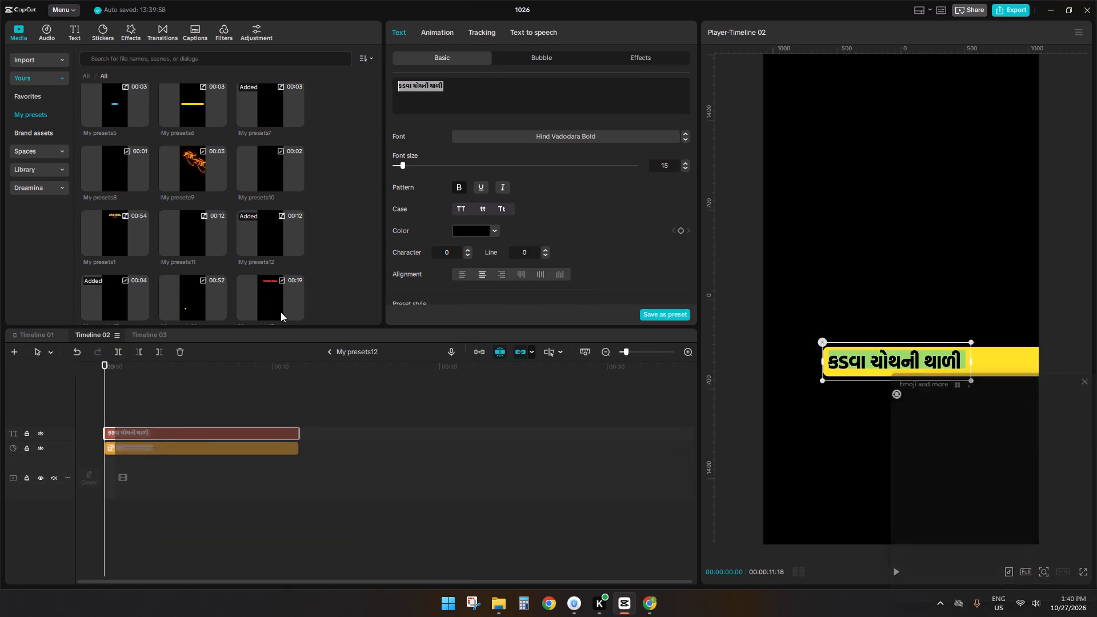
pyautogui.click(954, 500)
pyautogui.hotkey('ctrl', 'v')
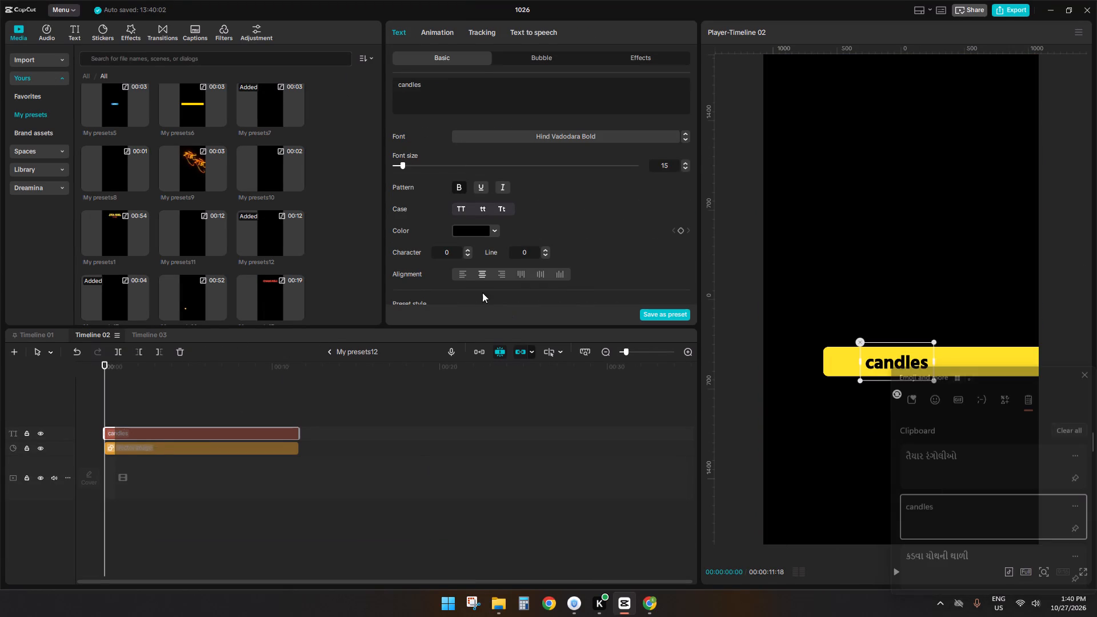
pyautogui.click(458, 212)
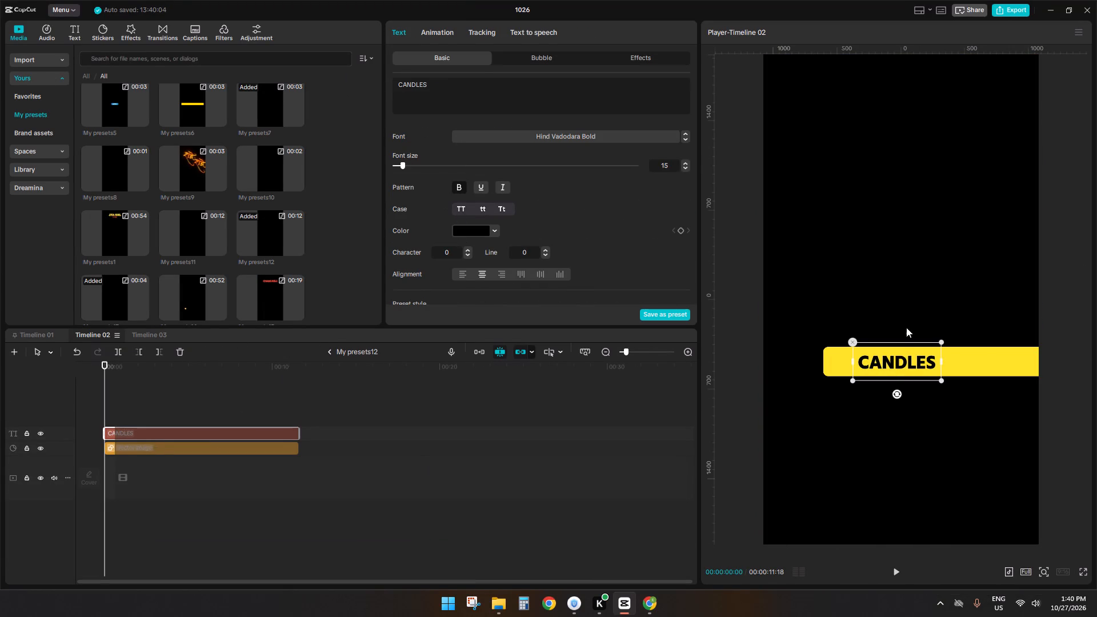
pyautogui.moveTo(900, 352); pyautogui.dragTo(870, 351)
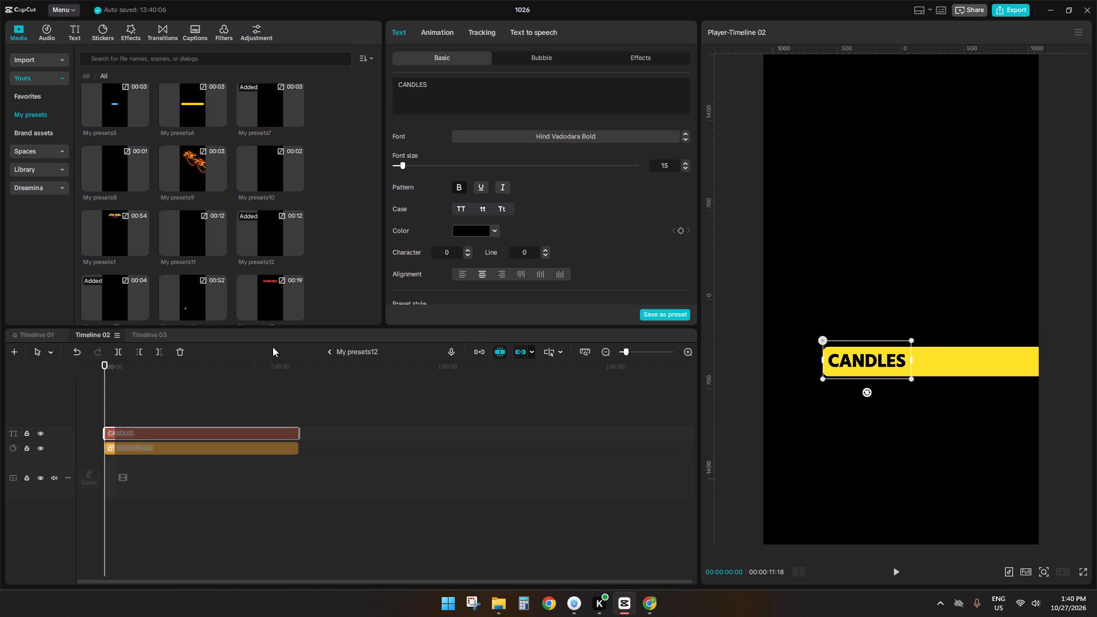
pyautogui.click(329, 352)
# Play the section after the "CANDLES" overlay to find where the next voiceover phrase starts, and park the playhead at 00:01:08:25.
pyautogui.press('space')
pyautogui.press('space')
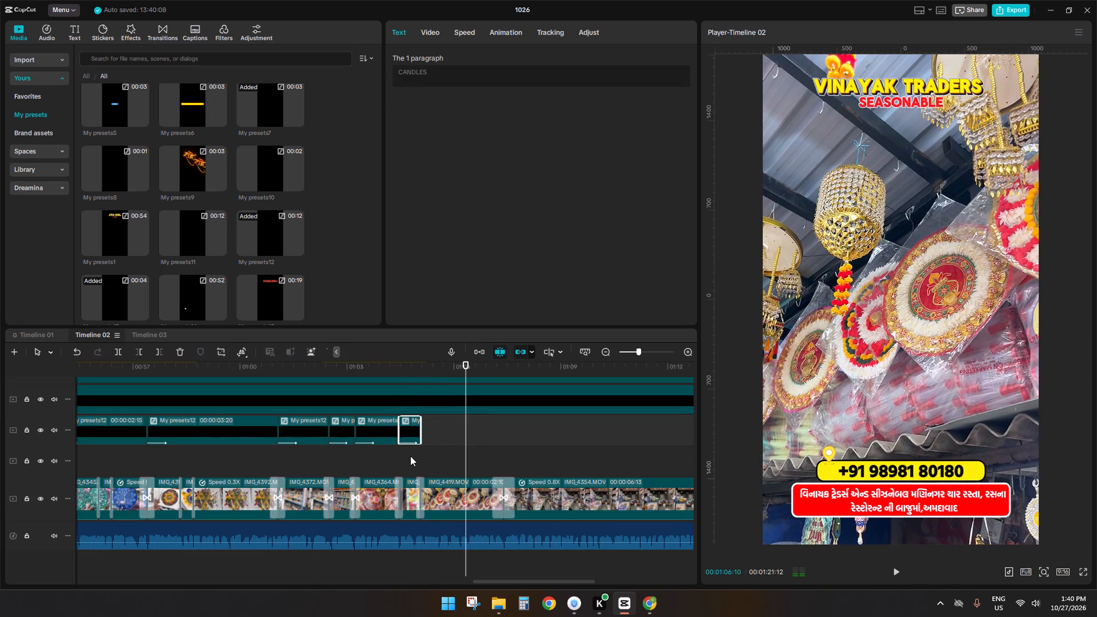
pyautogui.click(410, 456)
pyautogui.press('space')
pyautogui.keyDown('ctrl'); pyautogui.scroll(-2, 422, 448); pyautogui.keyUp('ctrl')
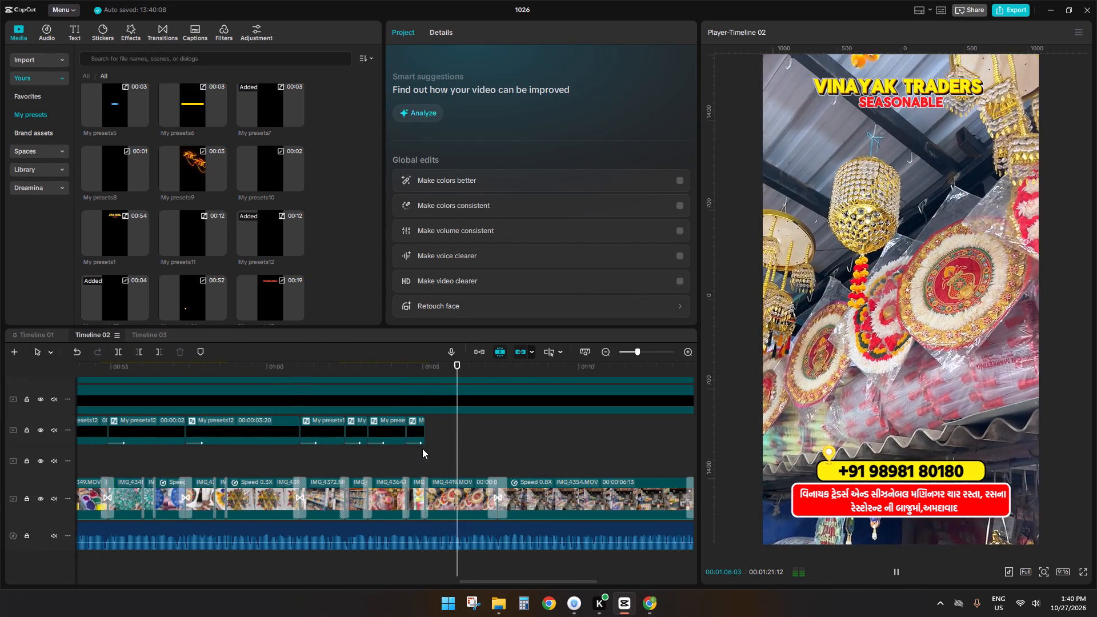
pyautogui.keyDown('ctrl'); pyautogui.scroll(-14, 435, 456); pyautogui.keyUp('ctrl')
pyautogui.keyDown('ctrl'); pyautogui.scroll(2, 486, 468); pyautogui.keyUp('ctrl')
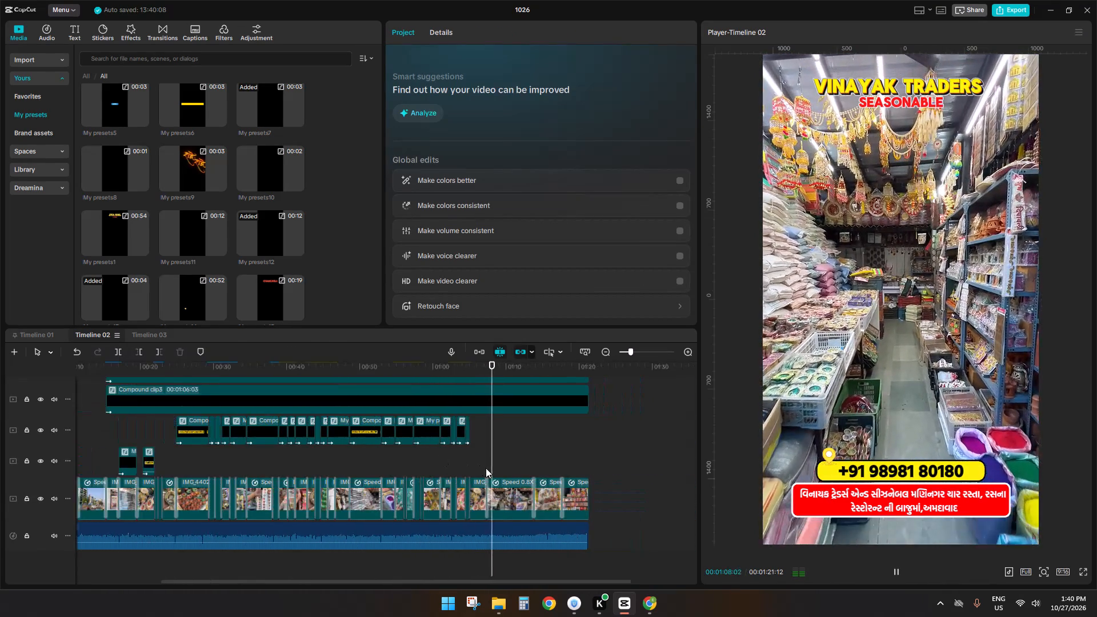
pyautogui.keyDown('ctrl'); pyautogui.scroll(3, 486, 468); pyautogui.keyUp('ctrl')
pyautogui.keyDown('ctrl'); pyautogui.scroll(4, 539, 472); pyautogui.keyUp('ctrl')
pyautogui.press('space')
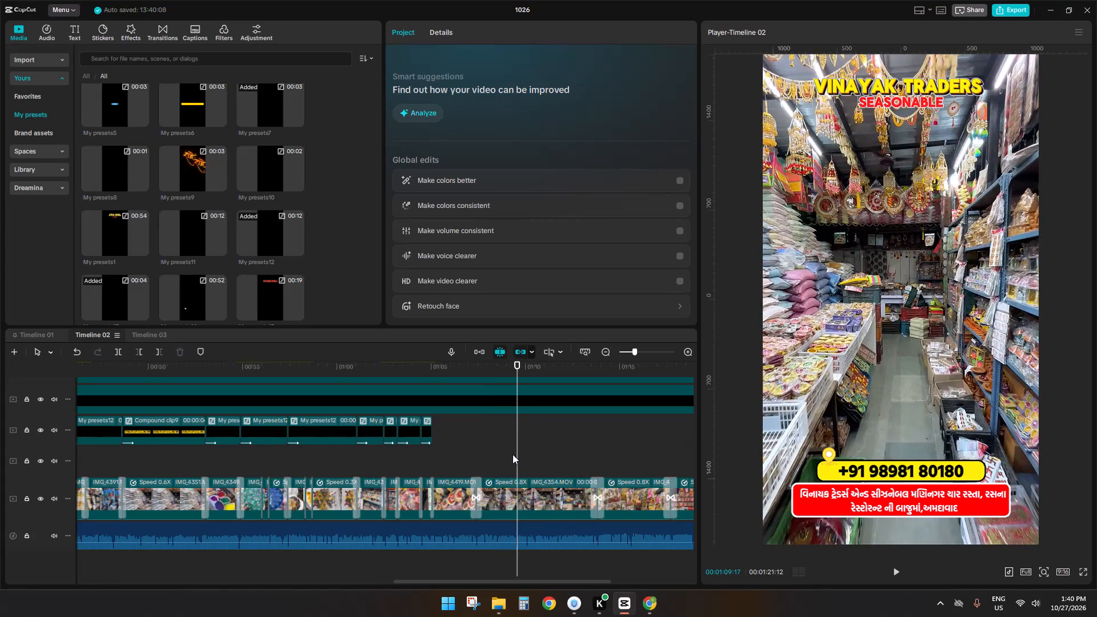
pyautogui.click(513, 454)
pyautogui.press('space')
pyautogui.press('space')
pyautogui.click(503, 455)
pyautogui.press('space')
pyautogui.press('space')
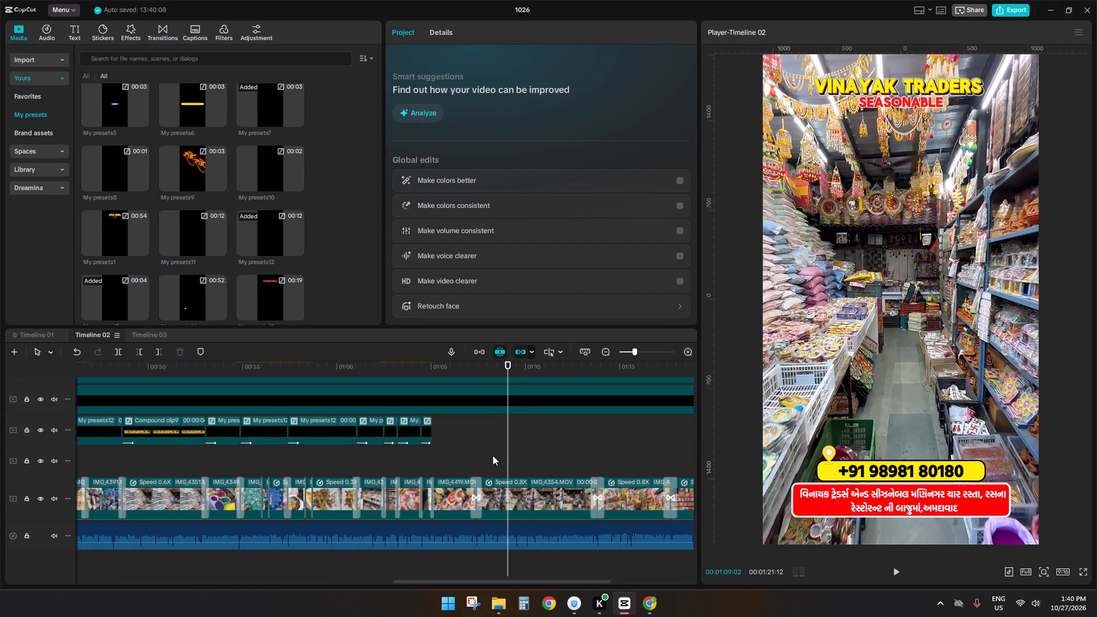
pyautogui.click(493, 457)
pyautogui.press('space')
pyautogui.press('space')
pyautogui.press('space')
pyautogui.press('space')
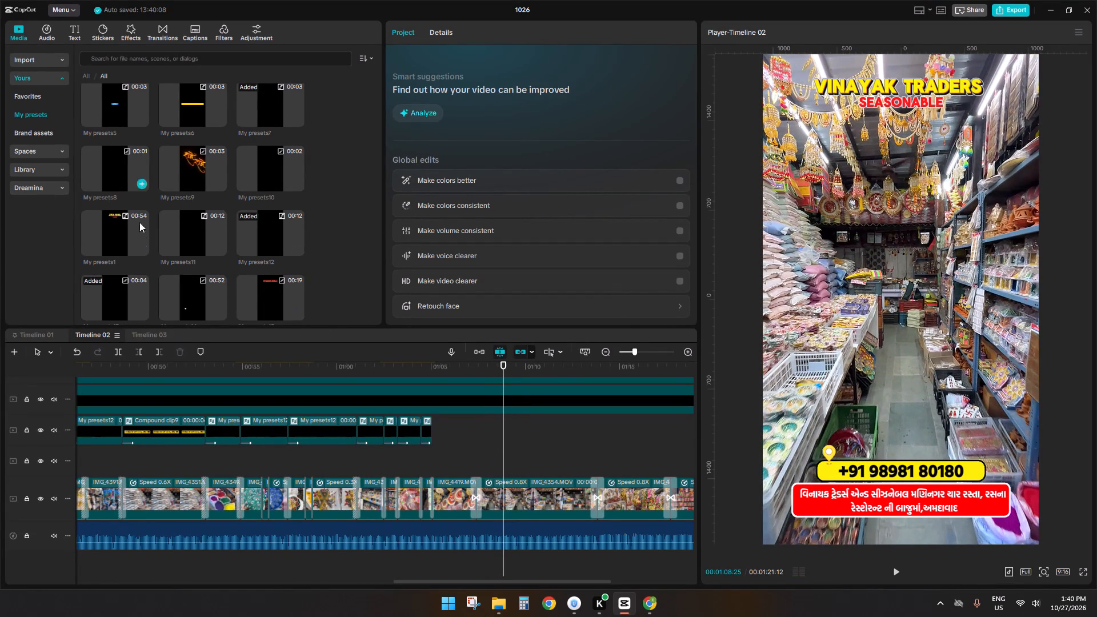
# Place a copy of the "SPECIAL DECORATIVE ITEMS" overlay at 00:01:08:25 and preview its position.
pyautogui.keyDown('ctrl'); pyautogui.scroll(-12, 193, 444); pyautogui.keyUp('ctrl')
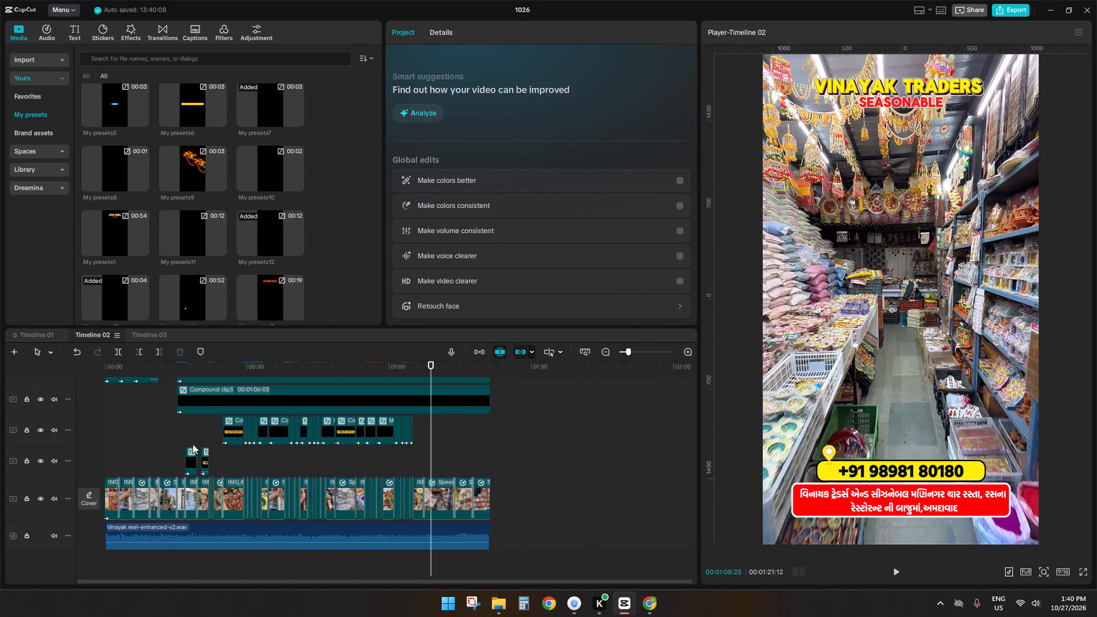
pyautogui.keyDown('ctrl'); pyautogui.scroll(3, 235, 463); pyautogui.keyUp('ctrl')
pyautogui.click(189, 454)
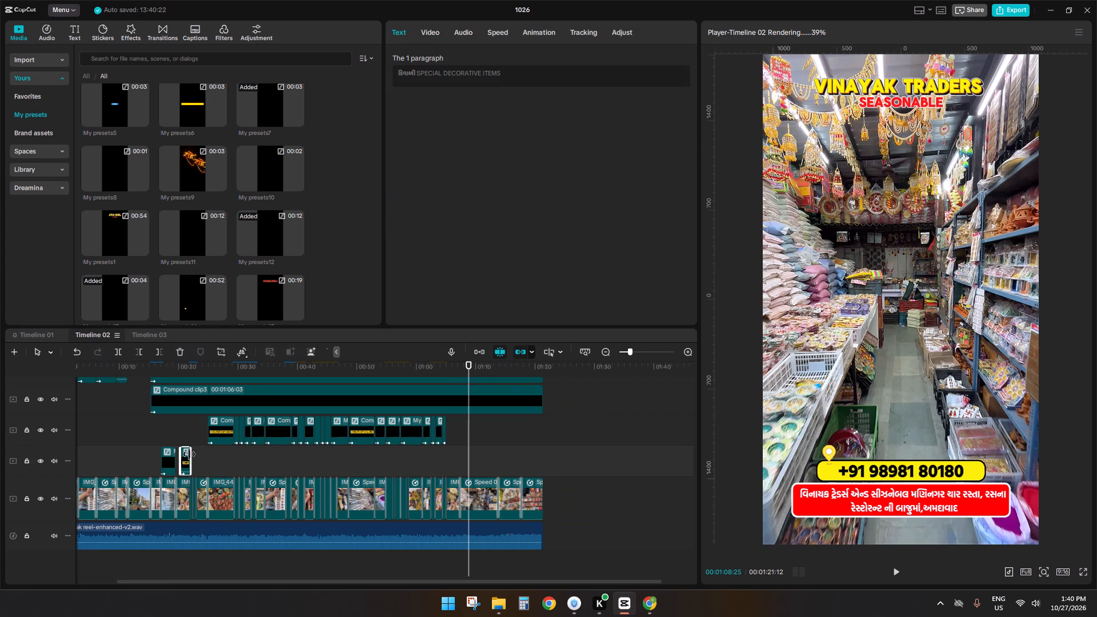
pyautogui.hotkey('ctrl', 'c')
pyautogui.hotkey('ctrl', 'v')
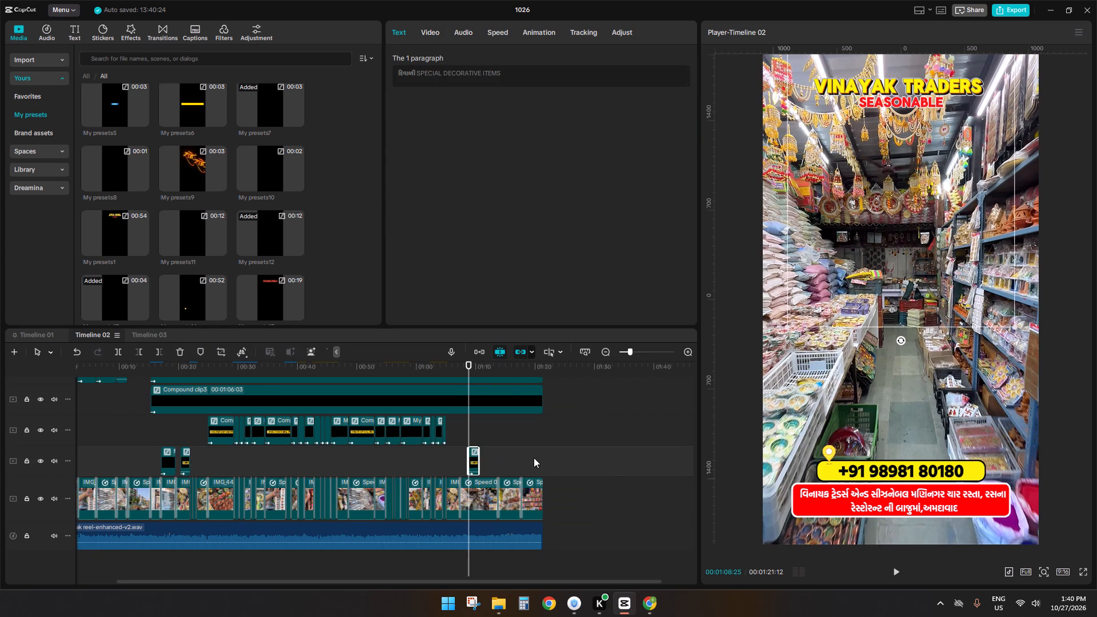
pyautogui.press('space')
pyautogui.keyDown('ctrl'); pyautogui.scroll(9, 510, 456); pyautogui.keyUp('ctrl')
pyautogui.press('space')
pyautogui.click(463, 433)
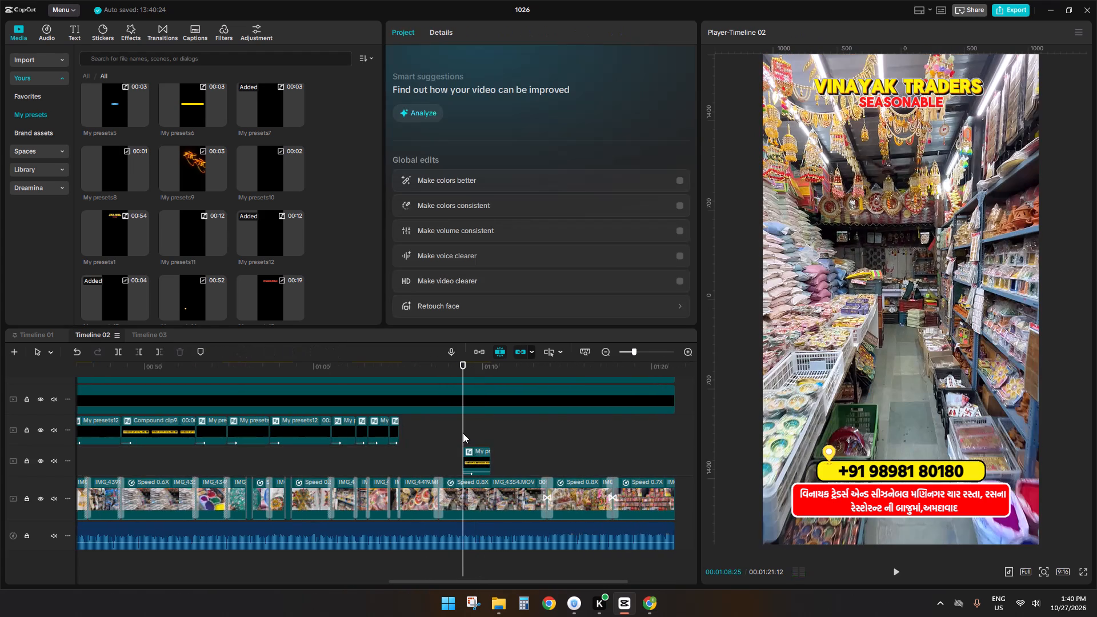
# Place a copy of the two-line "જેઓ તમામ SEASONના એક SEASONABLE વ્યાપારી છે" overlay at 00:01:08:25.
pyautogui.keyDown('ctrl'); pyautogui.scroll(-11, 463, 433); pyautogui.keyUp('ctrl')
pyautogui.click(189, 462)
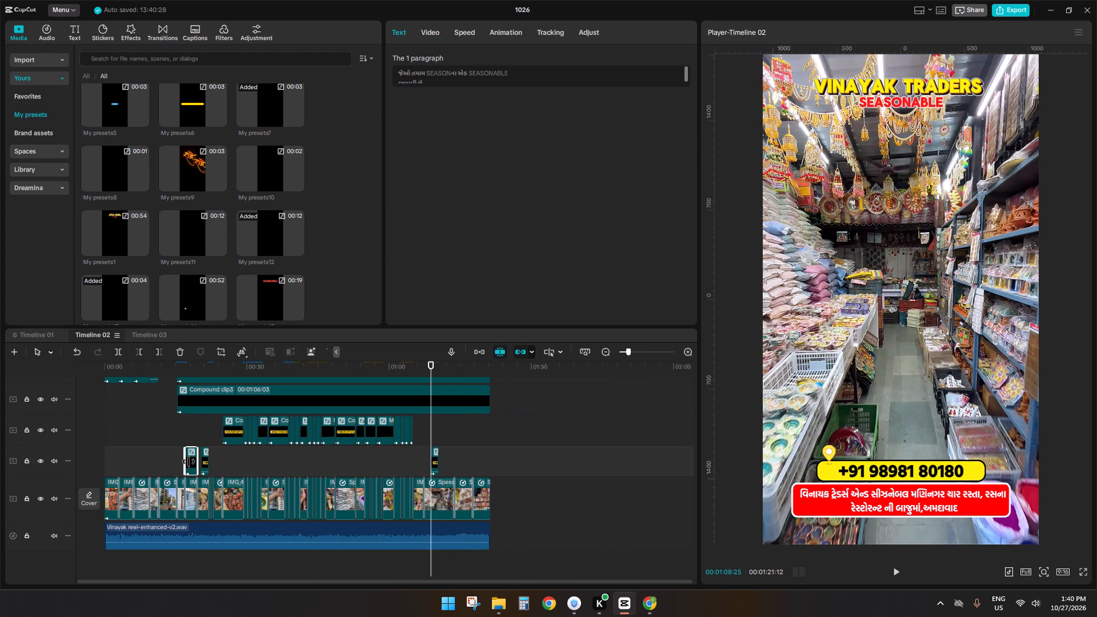
pyautogui.hotkey('ctrl', 'c')
pyautogui.hotkey('ctrl', 'v')
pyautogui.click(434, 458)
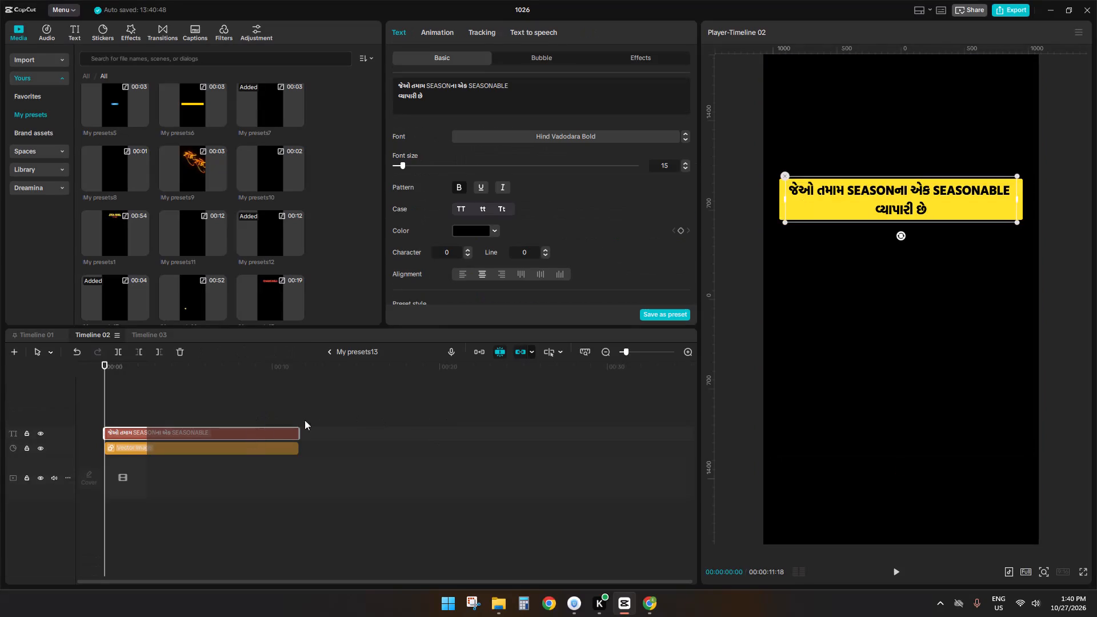
pyautogui.moveTo(454, 104); pyautogui.dragTo(157, 0)
pyautogui.hotkey('ctrl', 'v')
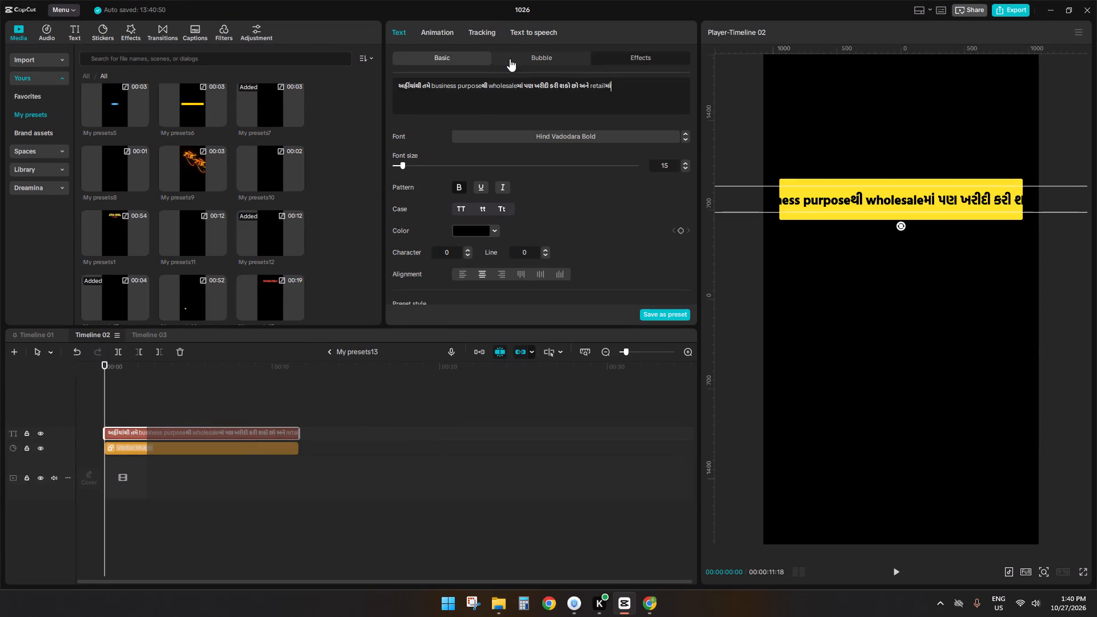
pyautogui.click(519, 85)
pyautogui.press('space')
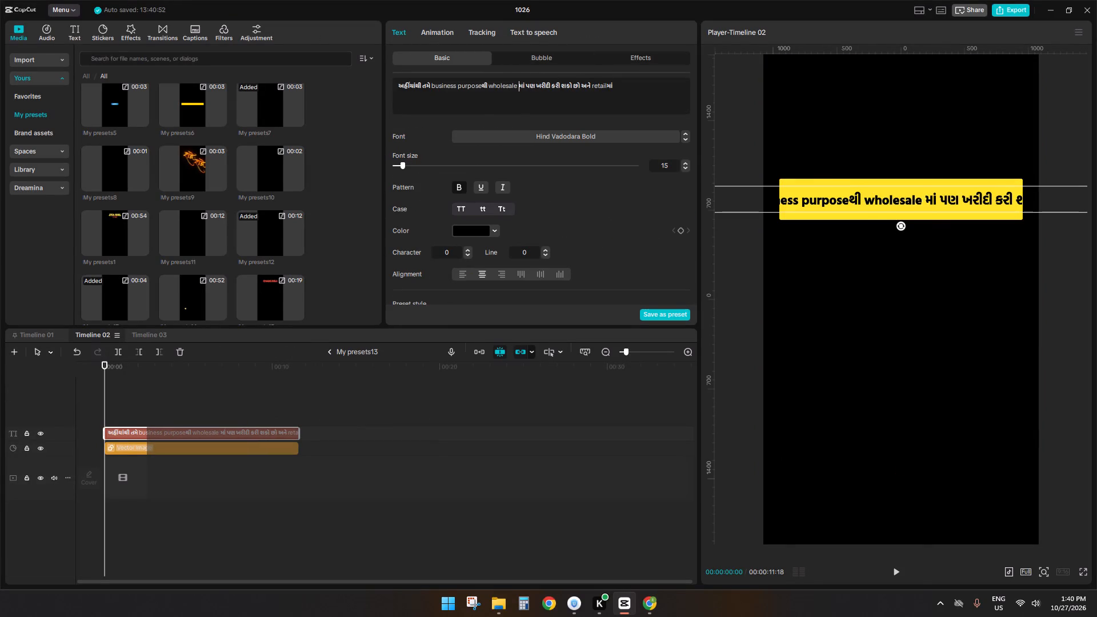
pyautogui.press('Return')
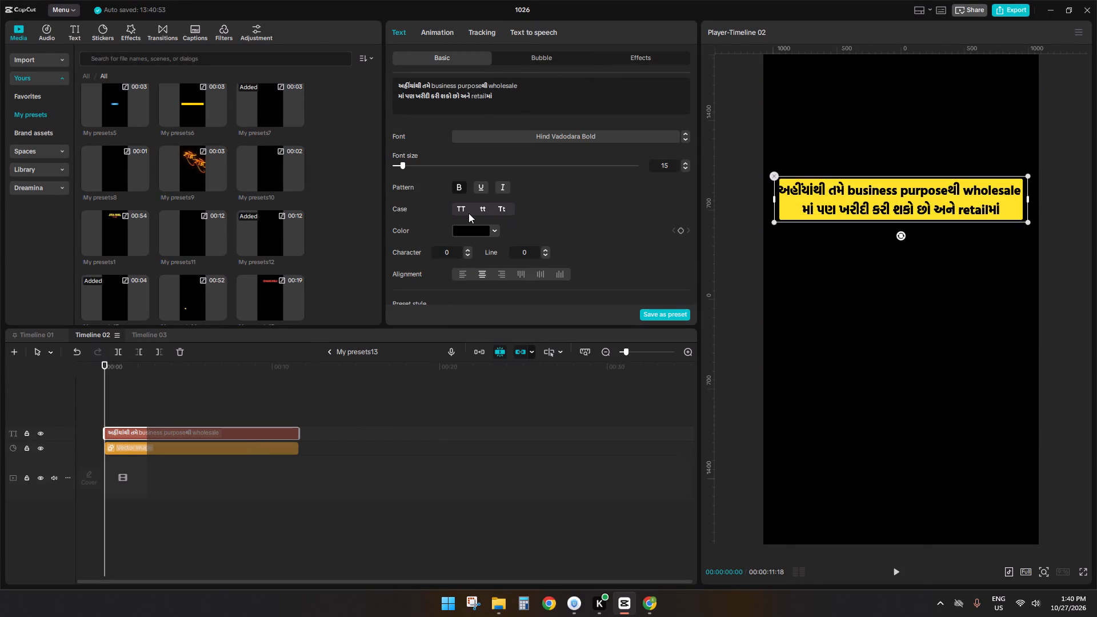
pyautogui.click(466, 213)
pyautogui.moveTo(760, 221); pyautogui.dragTo(774, 221)
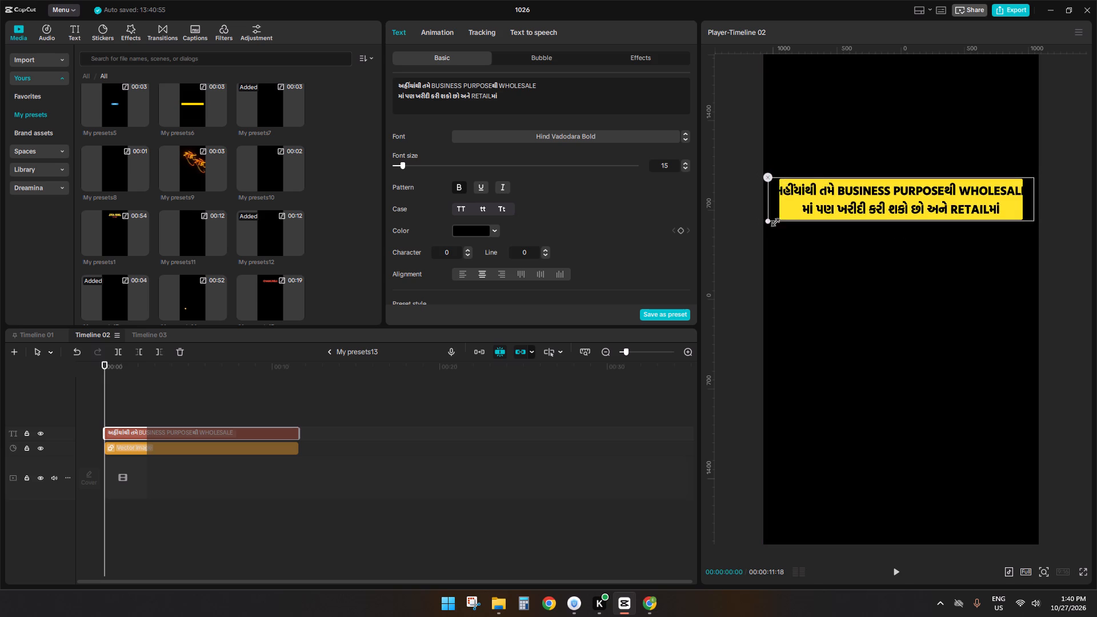
pyautogui.moveTo(774, 221); pyautogui.dragTo(796, 225)
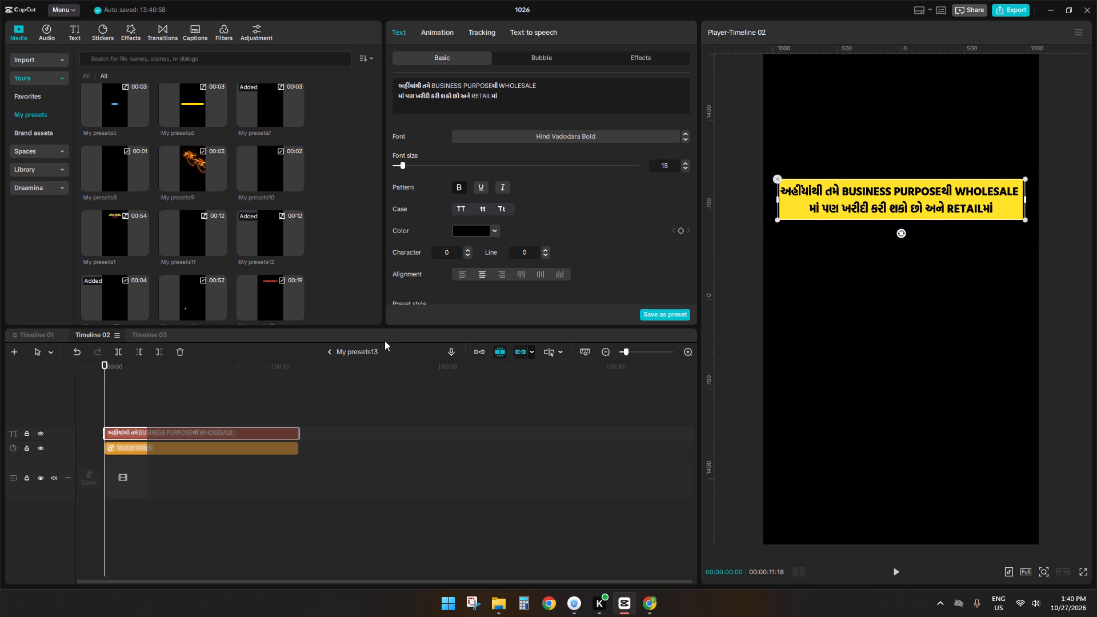
pyautogui.click(330, 350)
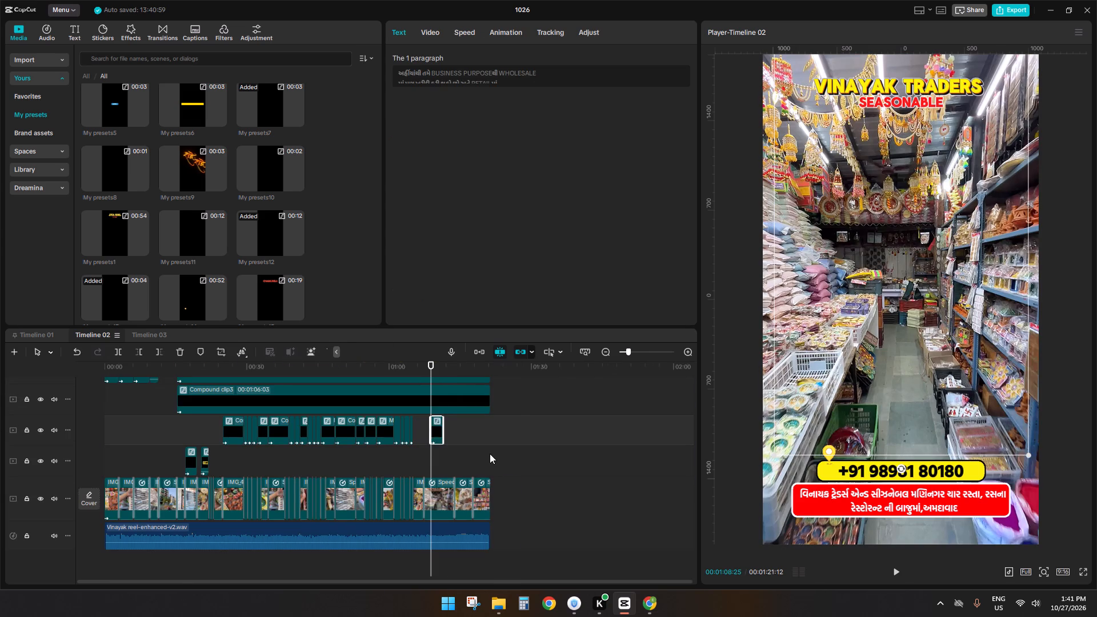
# Extend the end of the two-line "BUSINESS PURPOSEથી WHOLESALE" overlay for a total duration of 5 seconds, and play it back.
pyautogui.keyDown('ctrl'); pyautogui.scroll(16, 490, 454); pyautogui.keyUp('ctrl')
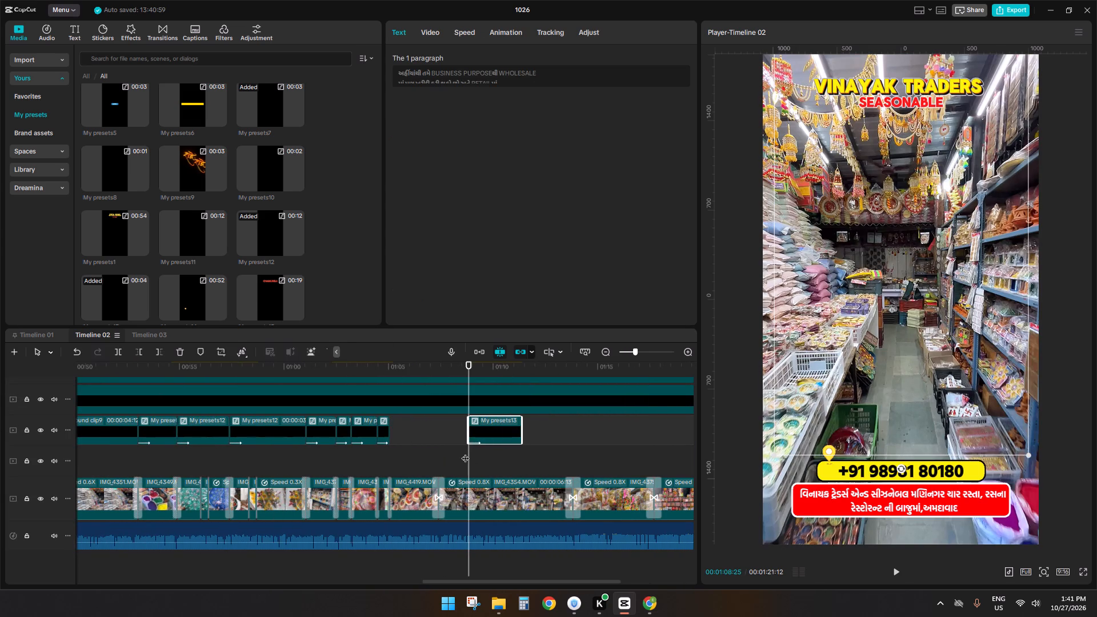
pyautogui.press('space')
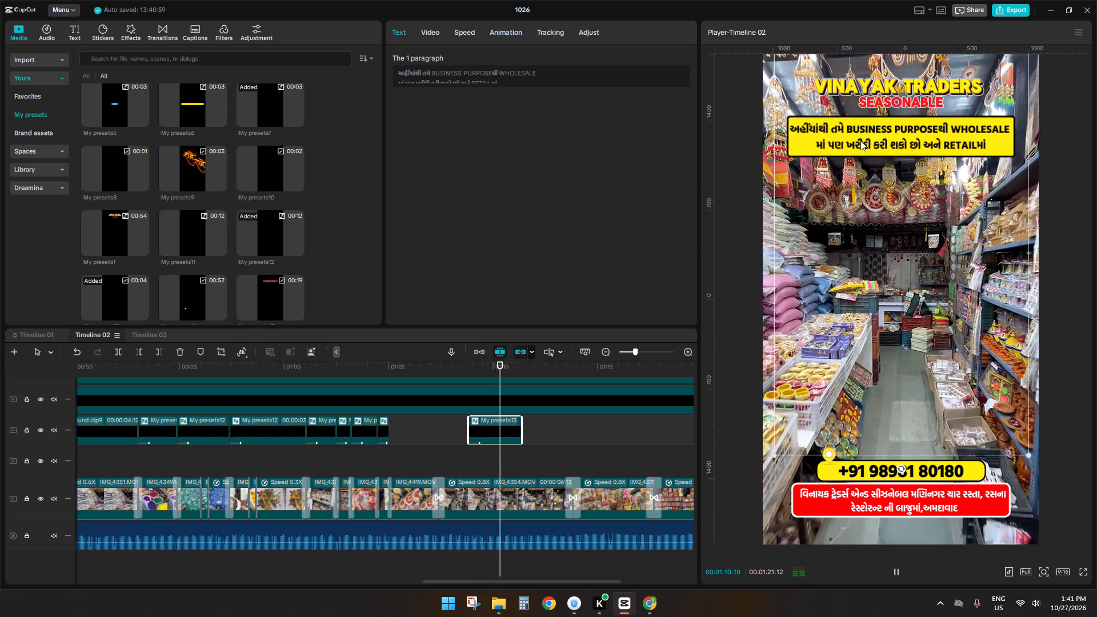
pyautogui.press('space')
pyautogui.moveTo(524, 430); pyautogui.dragTo(524, 430)
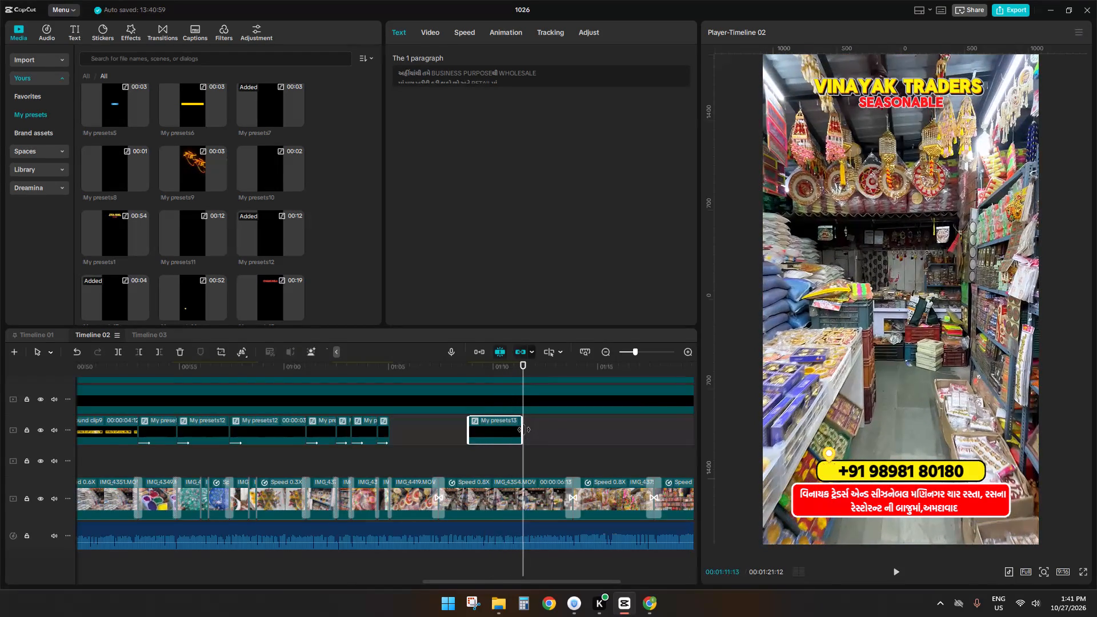
pyautogui.moveTo(524, 430); pyautogui.dragTo(575, 431)
pyautogui.press('space')
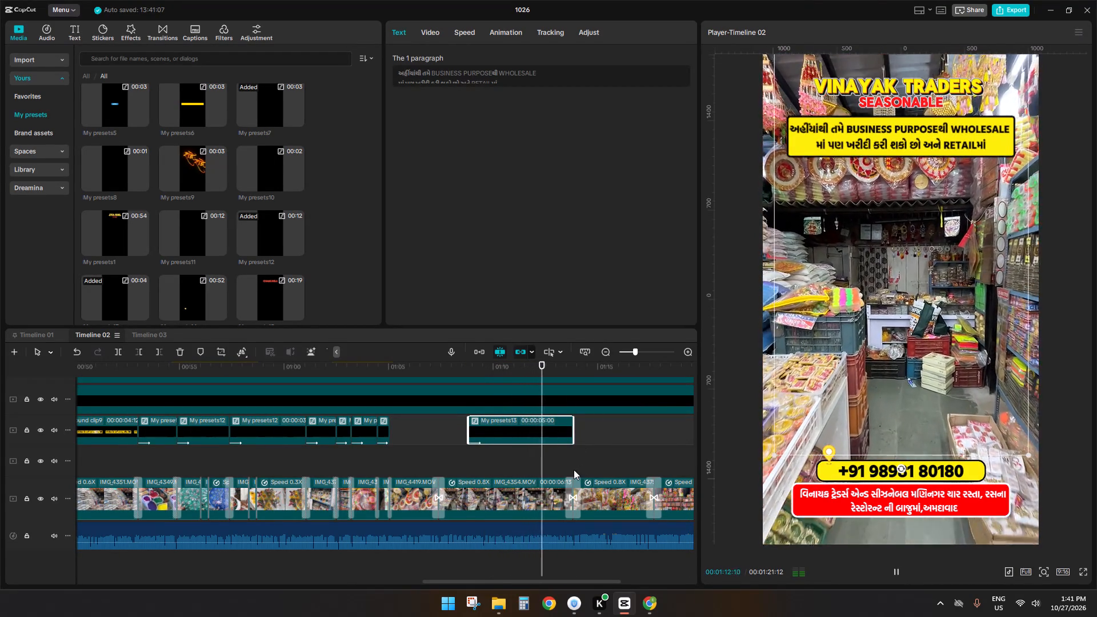
pyautogui.click(574, 470)
# Add the My presets18 share animation below the caption overlays, starting at 00:01:15:10.
pyautogui.press('space')
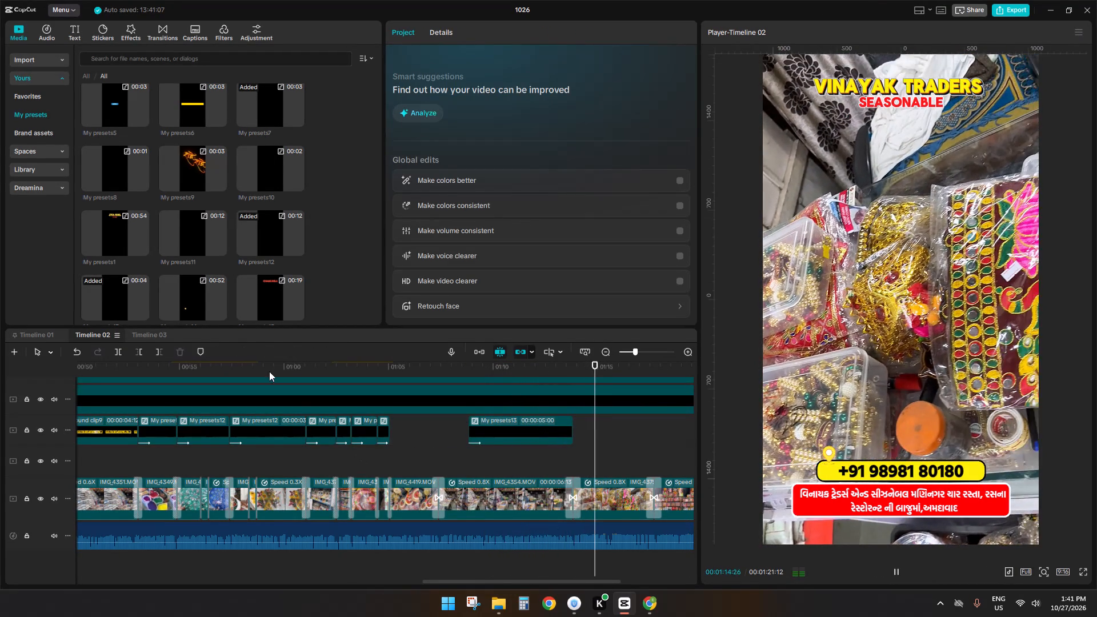
pyautogui.press('space')
pyautogui.press('space')
pyautogui.press('space')
pyautogui.scroll(-12, 173, 248)
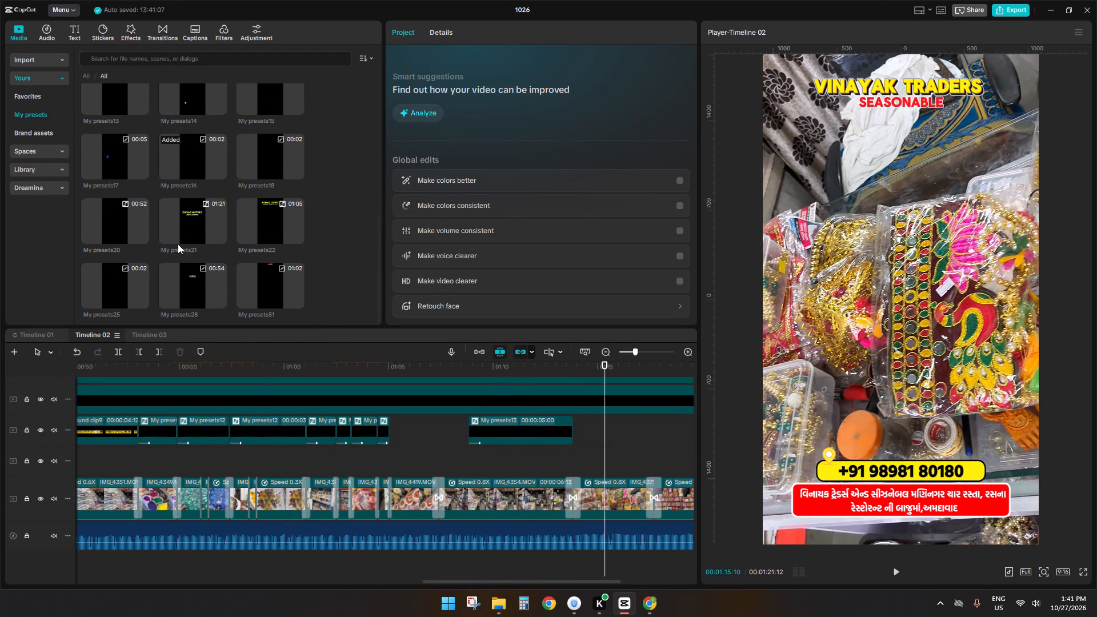
pyautogui.scroll(-4, 178, 244)
pyautogui.scroll(4, 181, 257)
pyautogui.scroll(-5, 181, 257)
pyautogui.click(138, 274)
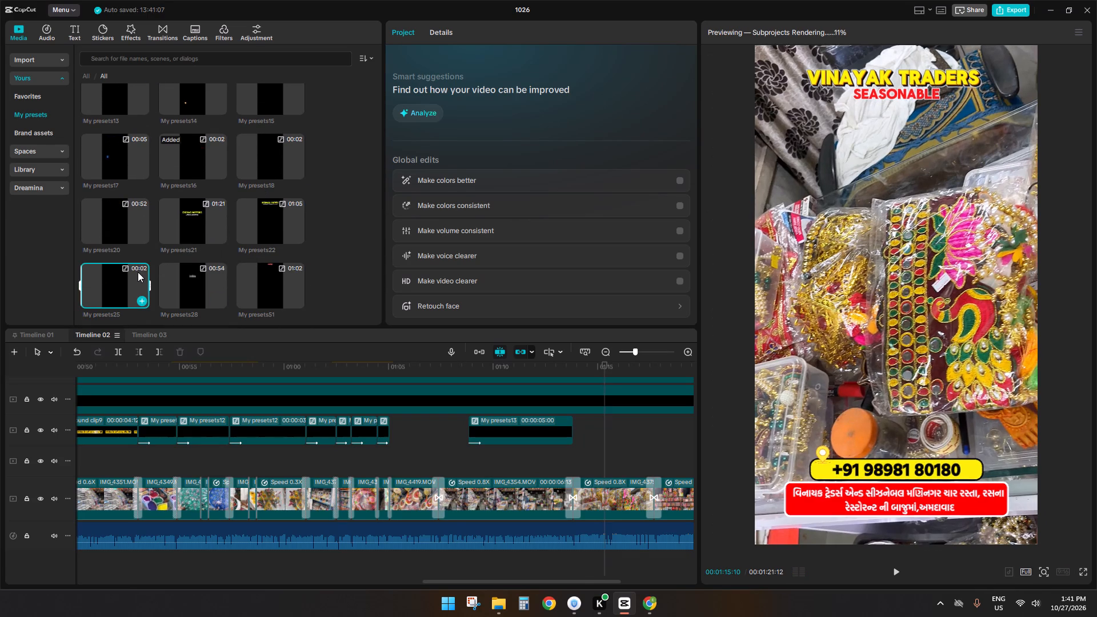
pyautogui.click(268, 145)
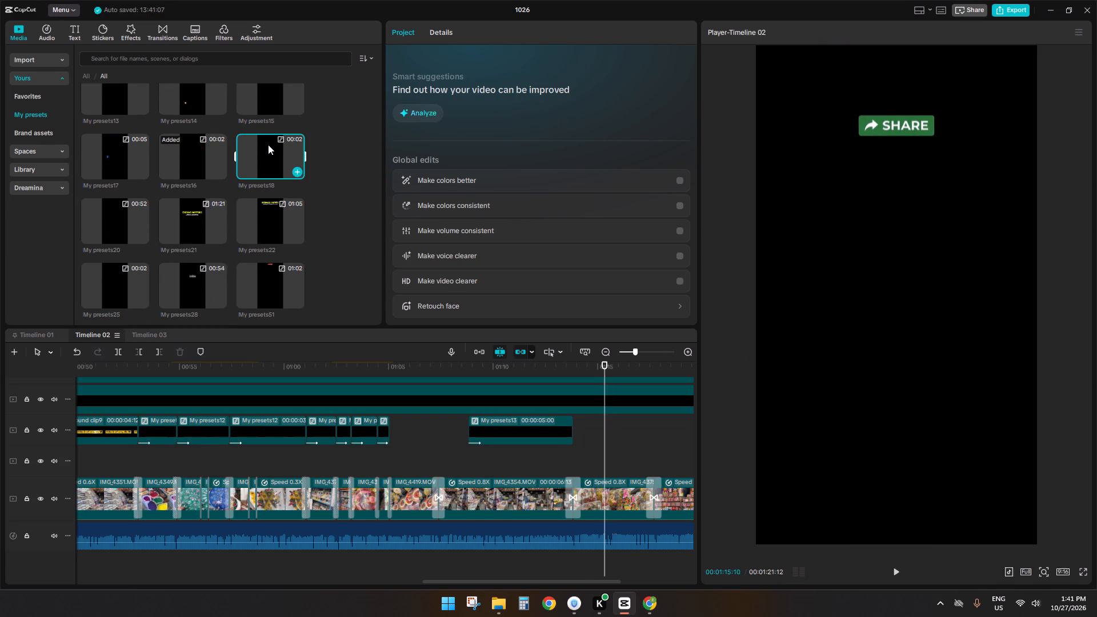
pyautogui.moveTo(259, 153); pyautogui.dragTo(604, 472)
pyautogui.press('space')
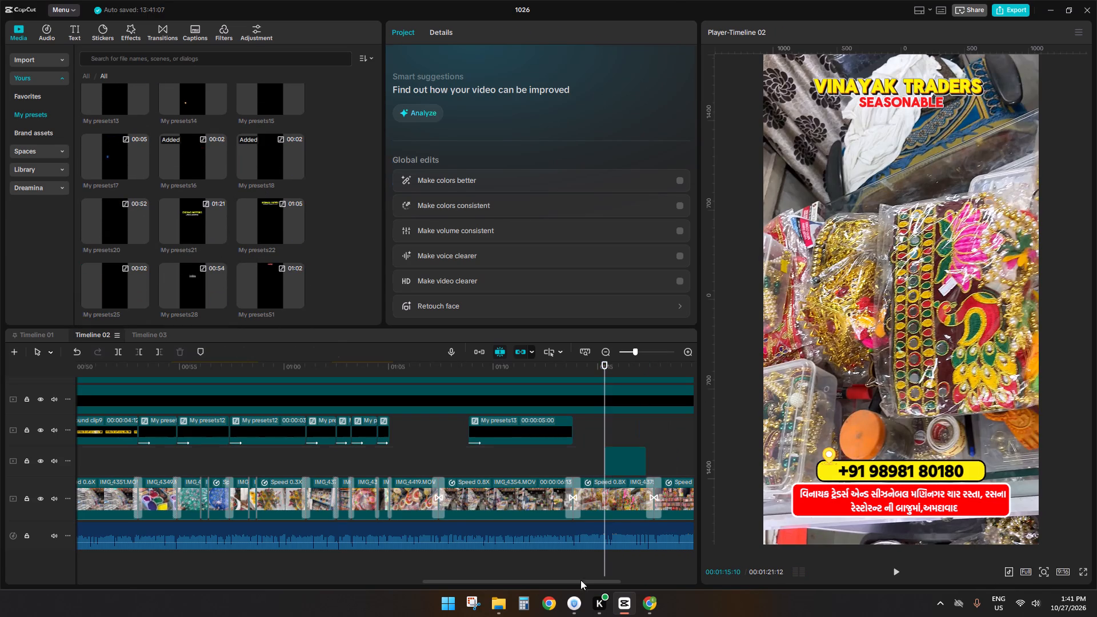
# Undo the compound clip of the newly placed share preset, exposing its woman-with-phone sticker.
pyautogui.moveTo(576, 582); pyautogui.dragTo(647, 574)
pyautogui.press('space')
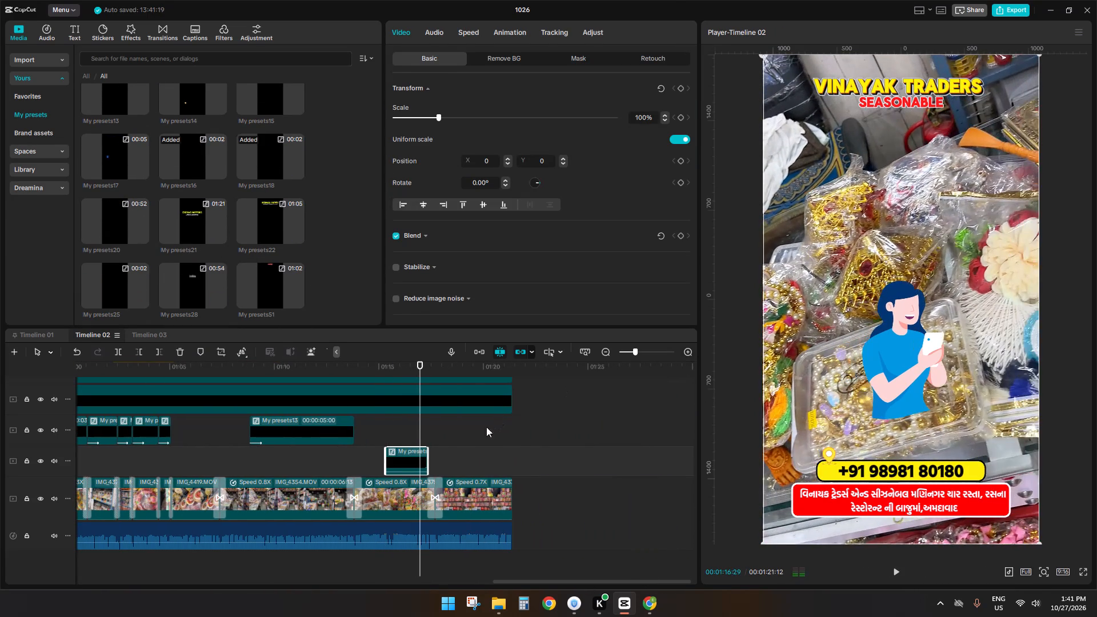
pyautogui.moveTo(385, 460); pyautogui.dragTo(351, 461)
pyautogui.rightClick(397, 465)
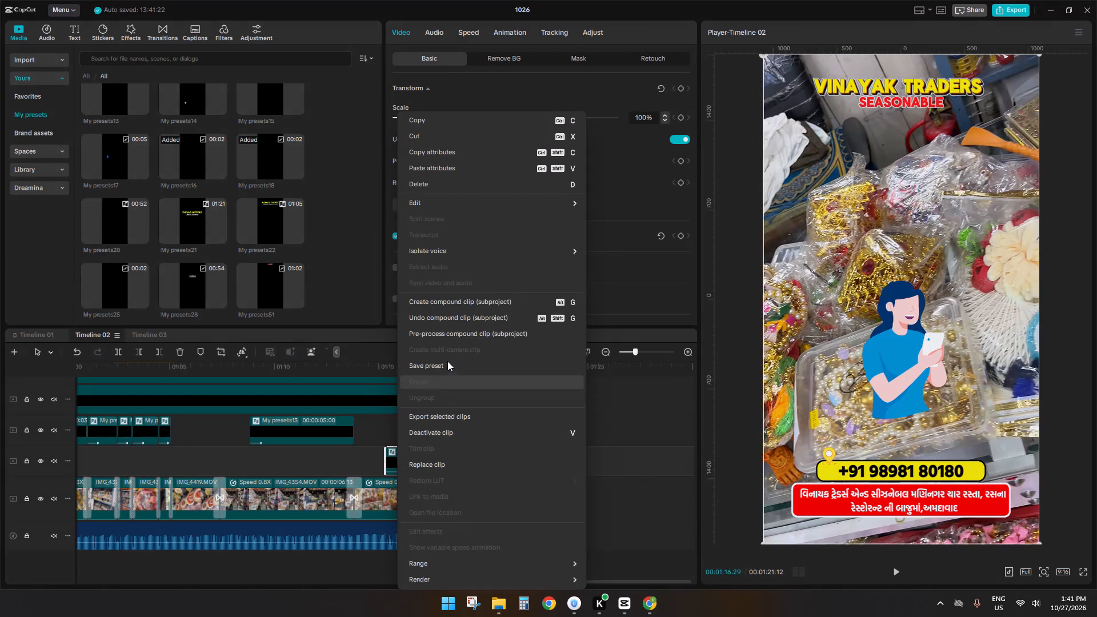
pyautogui.click(438, 322)
# Lengthen the woman-with-phone sticker clip slightly and lower the sticker in the frame to X 0, Y -1101.
pyautogui.moveTo(428, 456); pyautogui.dragTo(433, 456)
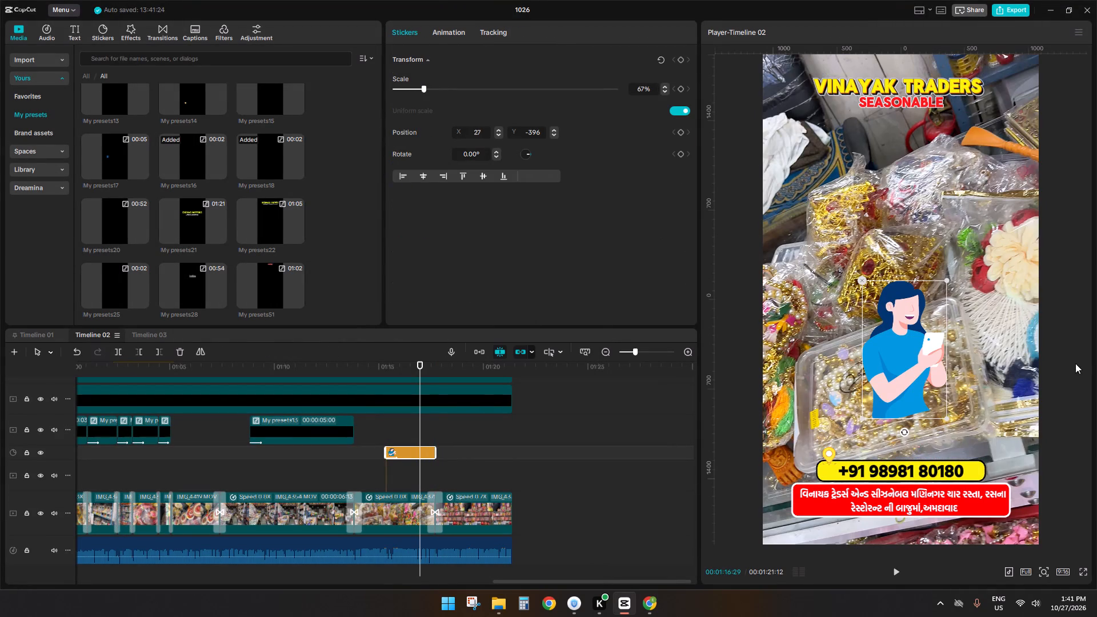
pyautogui.moveTo(926, 354); pyautogui.dragTo(924, 444)
# Add the My presets25 clip on a track below the sticker, starting just after 00:01:18:13, and play it through.
pyautogui.press('space')
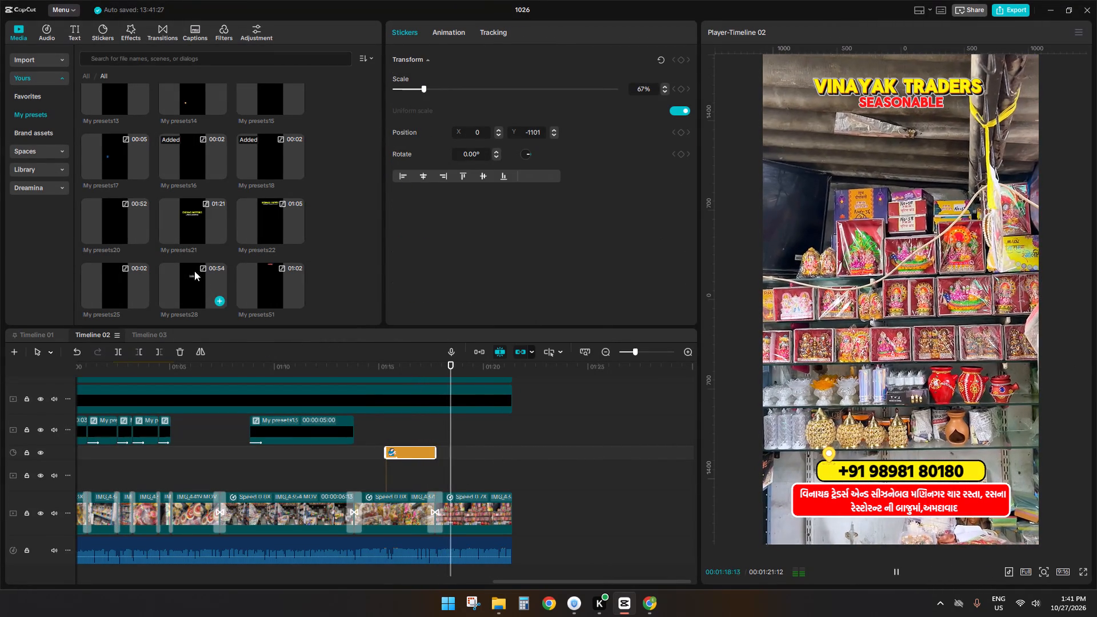
pyautogui.press('space')
pyautogui.moveTo(114, 274); pyautogui.dragTo(458, 462)
pyautogui.press('space')
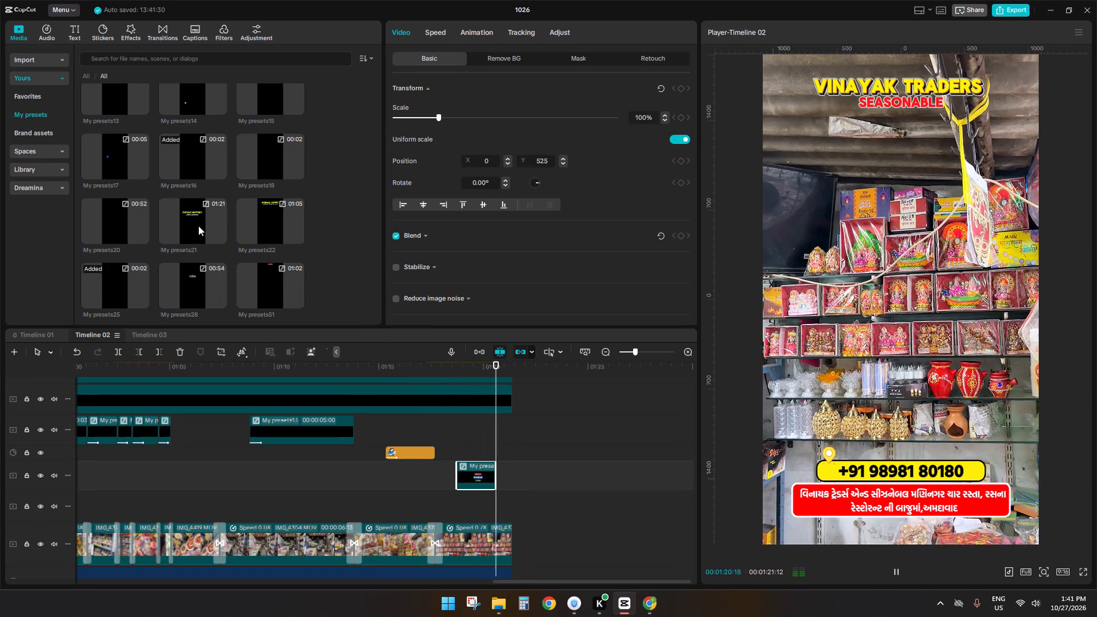
pyautogui.press('space')
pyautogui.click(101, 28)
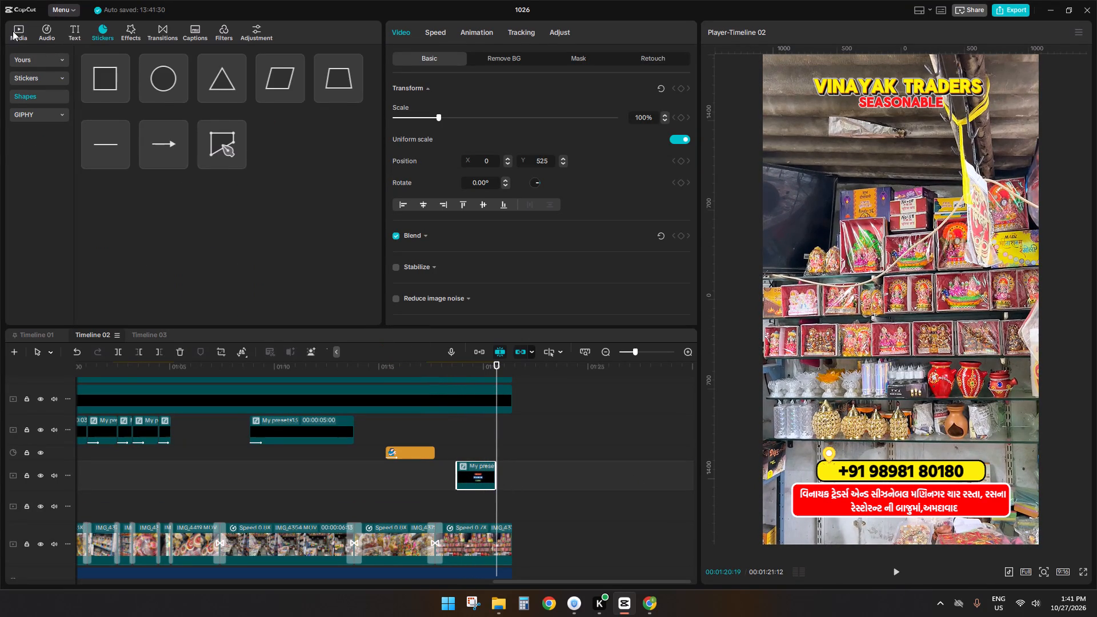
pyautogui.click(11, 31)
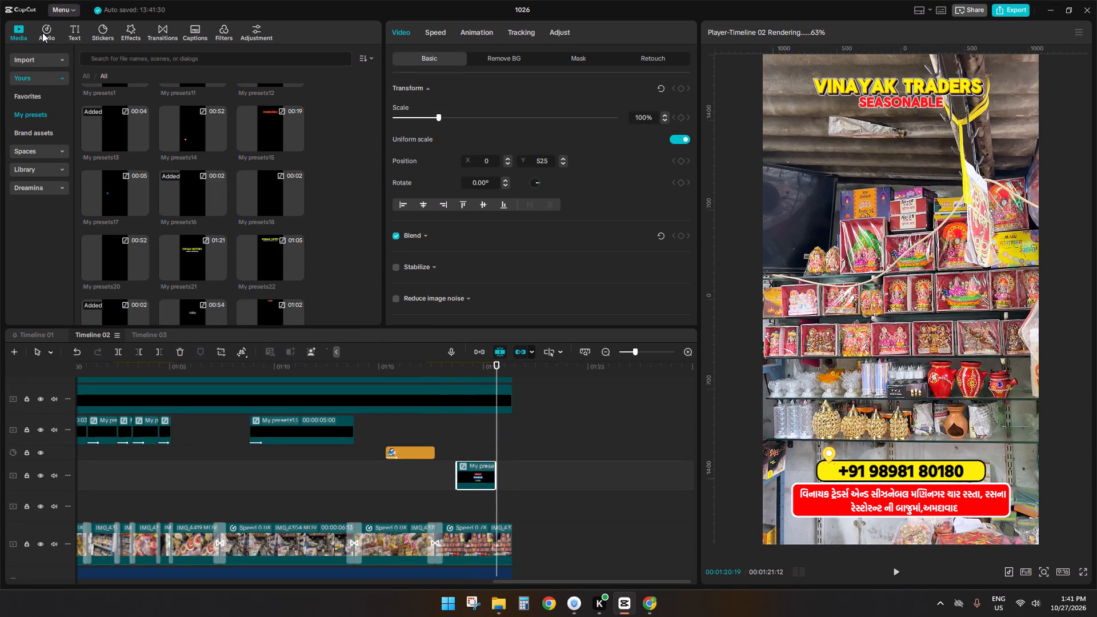
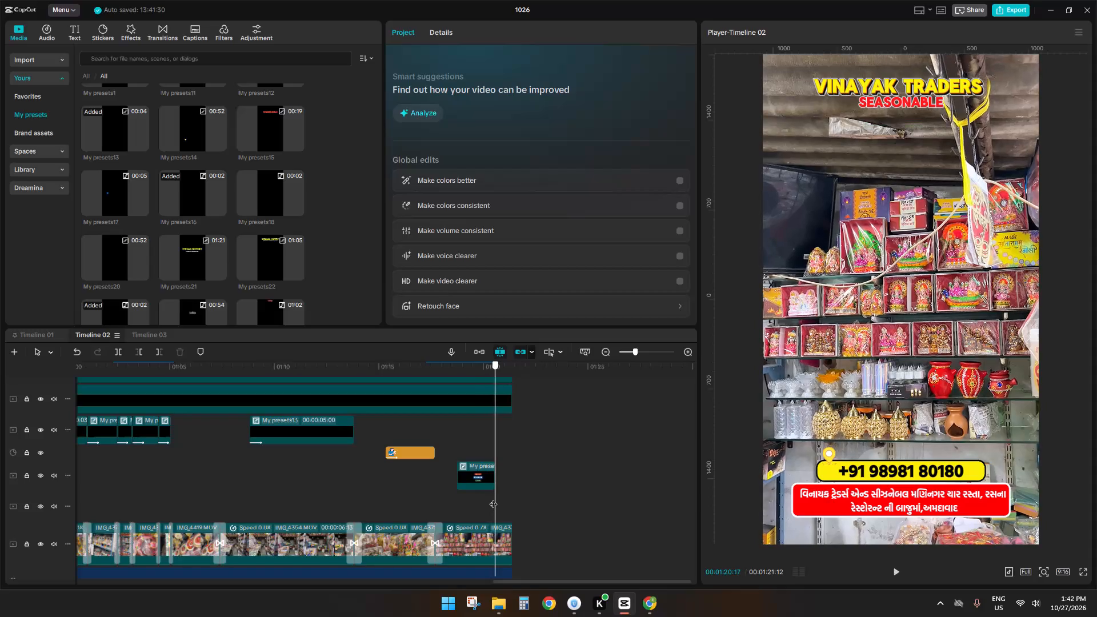
# Add the blue Follow sticker from the favorite stickers on its own track, starting at 00:01:20:17.
pyautogui.press('space')
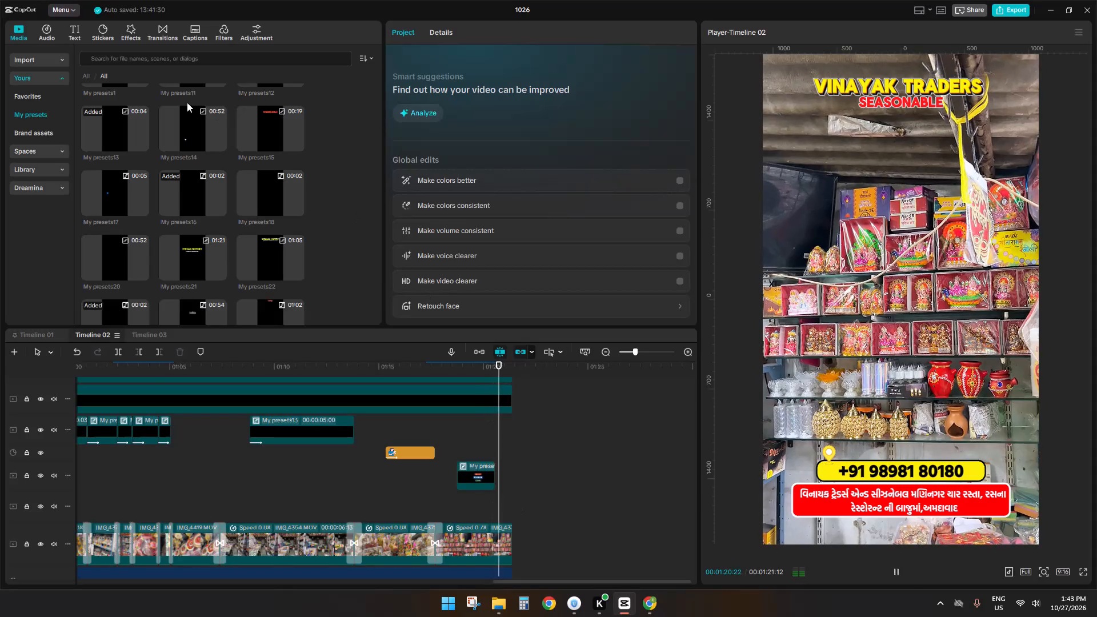
pyautogui.press('space')
pyautogui.click(106, 26)
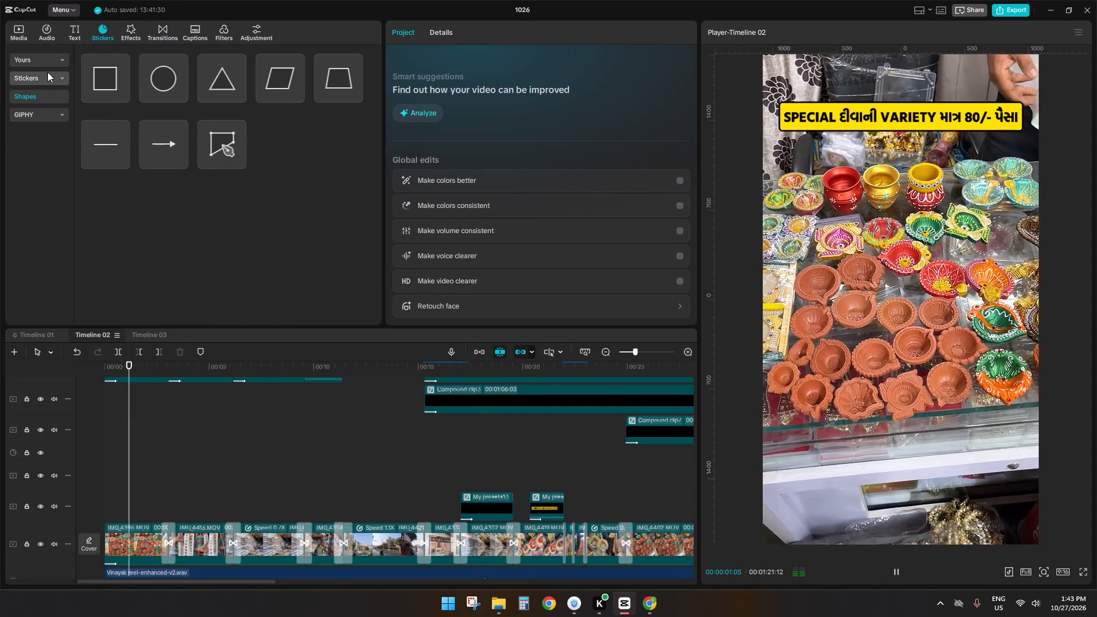
pyautogui.click(47, 72)
pyautogui.click(26, 69)
pyautogui.click(30, 62)
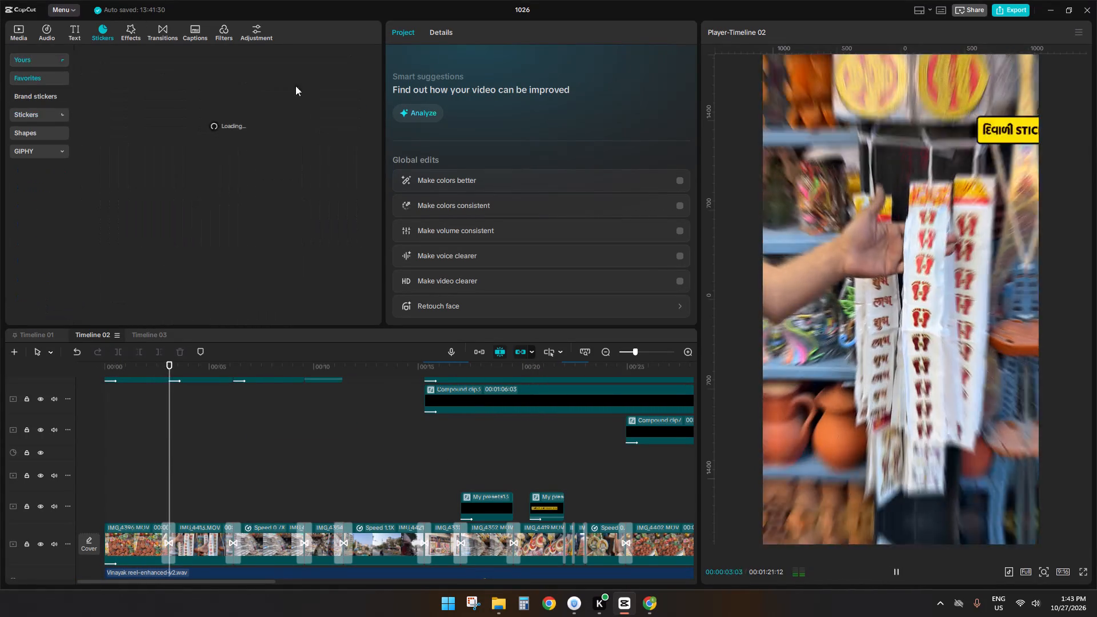
pyautogui.keyDown('ctrl'); pyautogui.scroll(-20, 569, 406); pyautogui.keyUp('ctrl')
pyautogui.keyDown('ctrl'); pyautogui.scroll(-1, 569, 406); pyautogui.keyUp('ctrl')
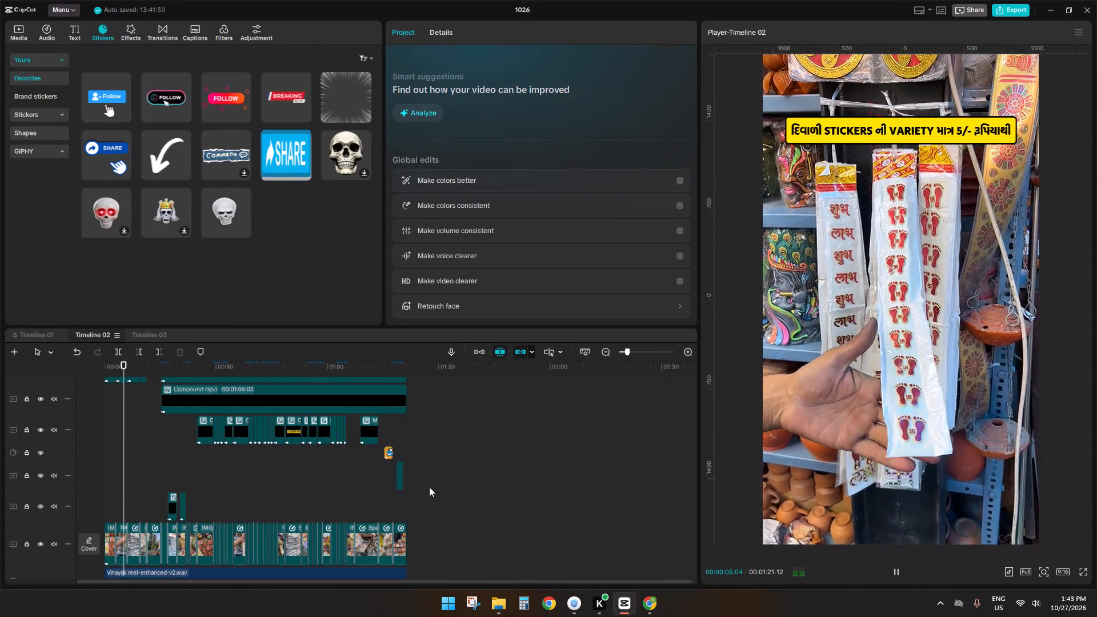
pyautogui.click(402, 451)
pyautogui.press('space')
pyautogui.keyDown('ctrl'); pyautogui.scroll(11, 423, 455); pyautogui.keyUp('ctrl')
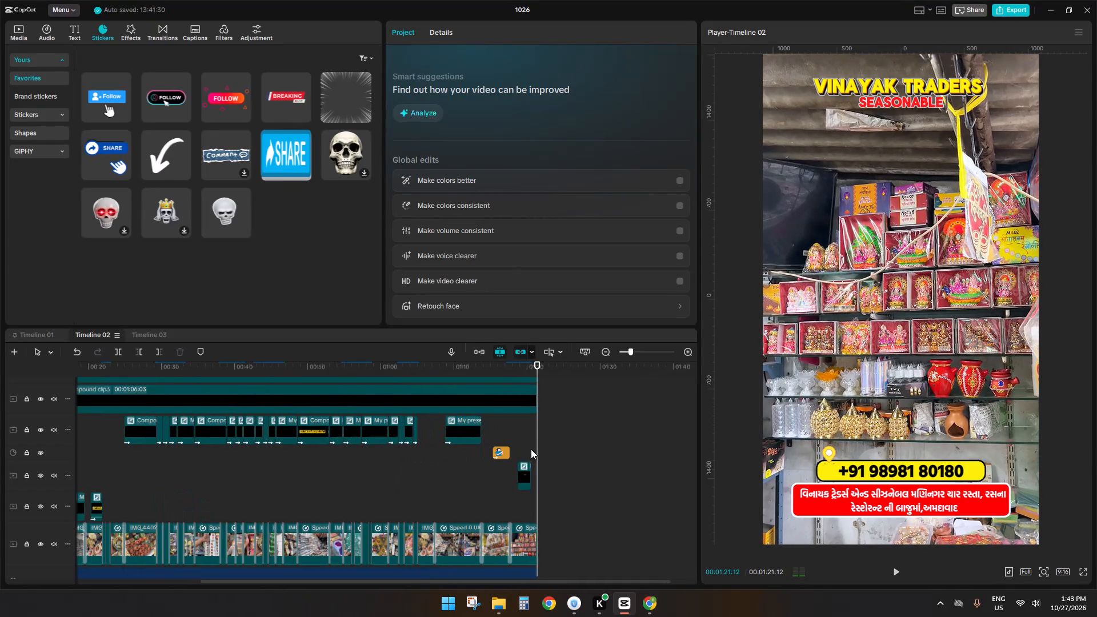
pyautogui.press('space')
pyautogui.click(531, 449)
pyautogui.keyDown('ctrl'); pyautogui.scroll(-9, 546, 447); pyautogui.keyUp('ctrl')
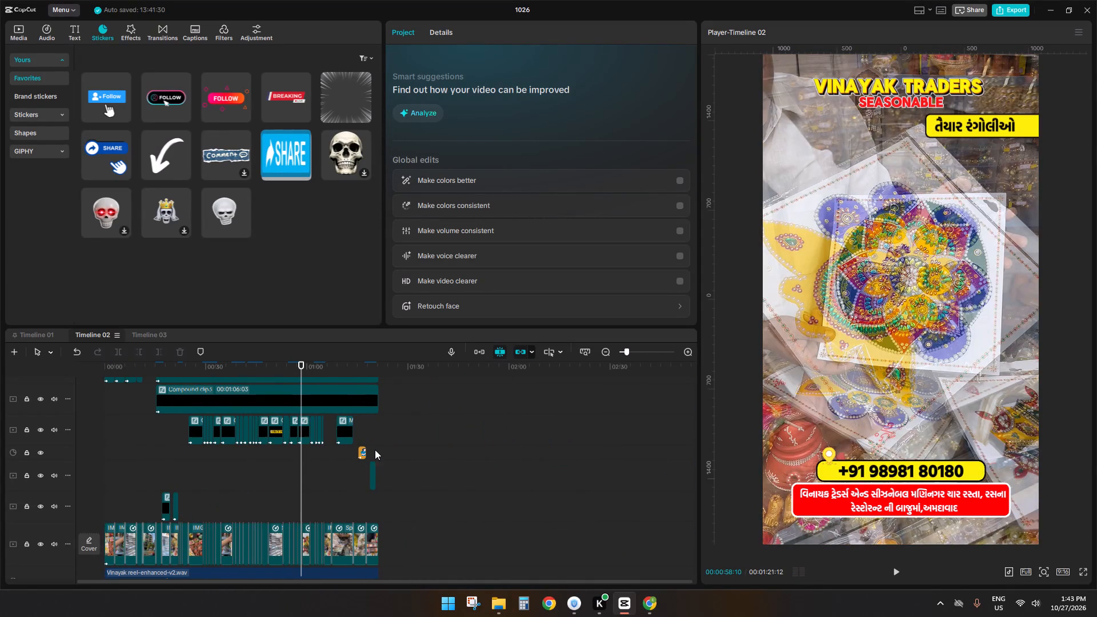
pyautogui.click(370, 449)
pyautogui.click(374, 448)
pyautogui.keyDown('ctrl'); pyautogui.scroll(11, 401, 431); pyautogui.keyUp('ctrl')
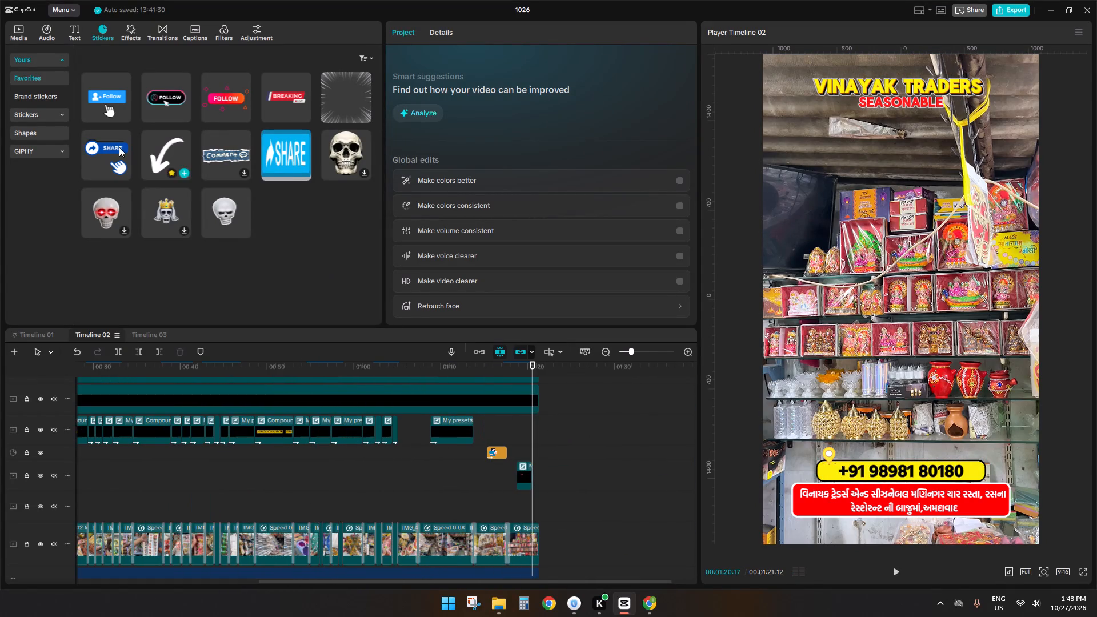
pyautogui.moveTo(101, 105); pyautogui.dragTo(535, 442)
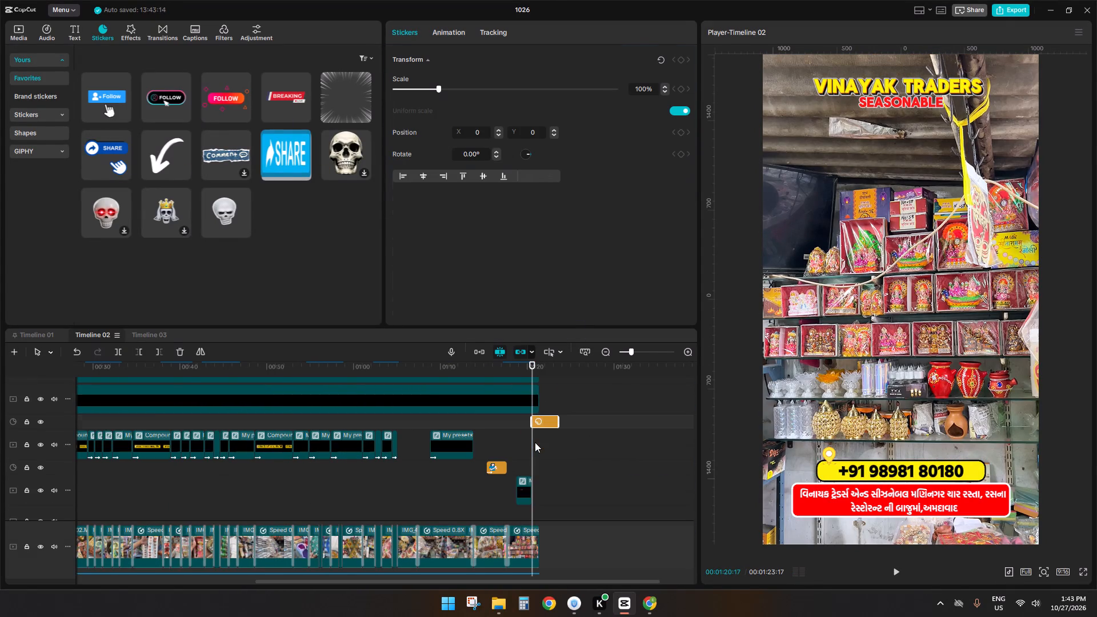
# Move the Follow sticker up below the VINAYAK TRADERS SEASONABLE title, at X 0, Y 1311.
pyautogui.press('space')
pyautogui.press('space')
pyautogui.moveTo(933, 295); pyautogui.dragTo(939, 126)
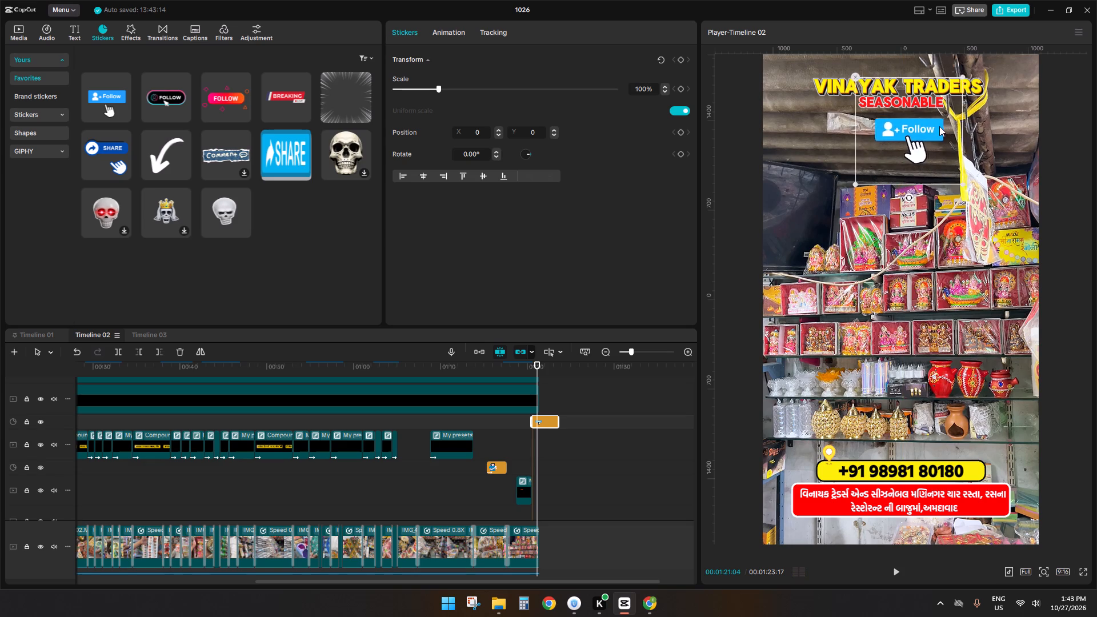
pyautogui.moveTo(939, 126); pyautogui.dragTo(935, 127)
# Trim the Follow sticker clip so it ends with the main video at 00:01:21:12.
pyautogui.moveTo(559, 419); pyautogui.dragTo(531, 426)
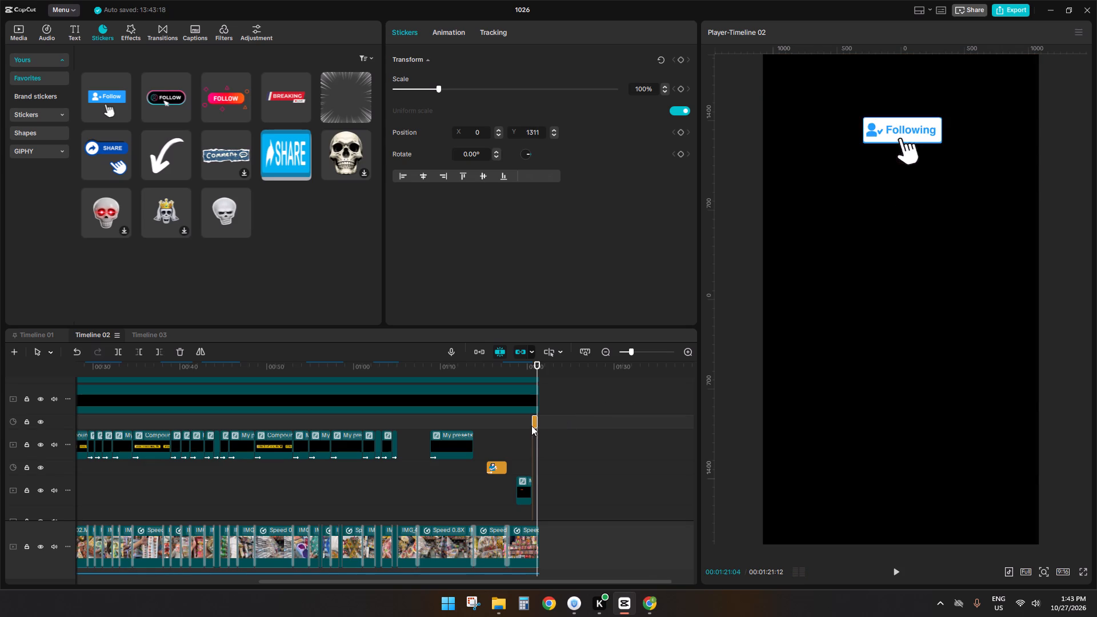
pyautogui.moveTo(531, 426); pyautogui.dragTo(542, 423)
pyautogui.keyDown('ctrl'); pyautogui.scroll(3, 549, 464); pyautogui.keyUp('ctrl')
pyautogui.keyDown('ctrl'); pyautogui.scroll(-1, 549, 464); pyautogui.keyUp('ctrl')
pyautogui.keyDown('ctrl'); pyautogui.scroll(9, 549, 464); pyautogui.keyUp('ctrl')
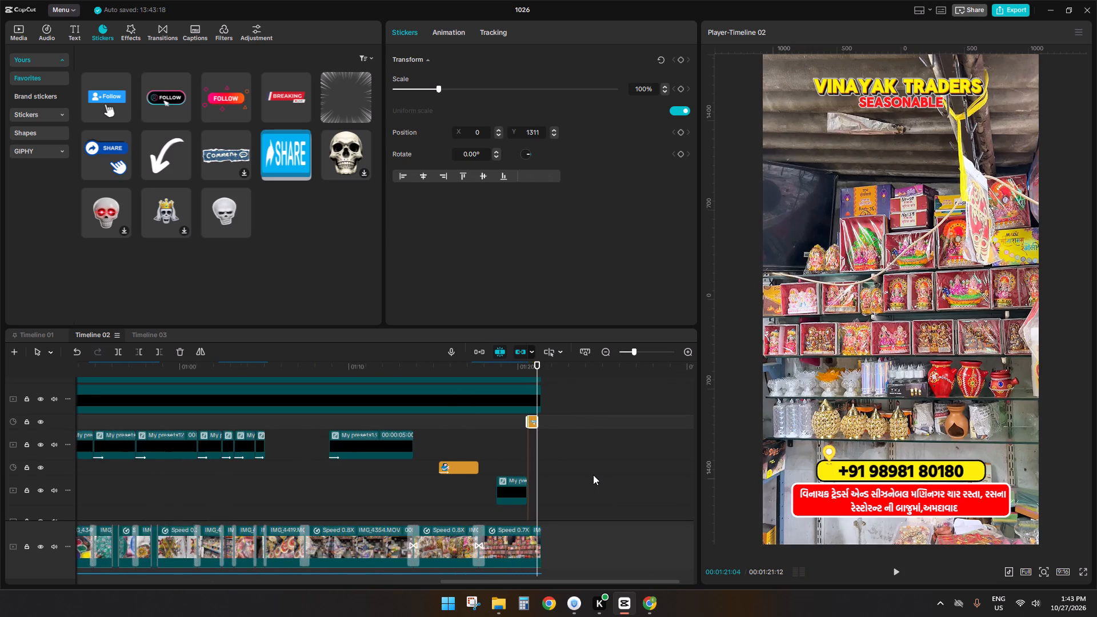
pyautogui.keyDown('ctrl'); pyautogui.scroll(15, 593, 475); pyautogui.keyUp('ctrl')
pyautogui.moveTo(536, 426); pyautogui.dragTo(546, 424)
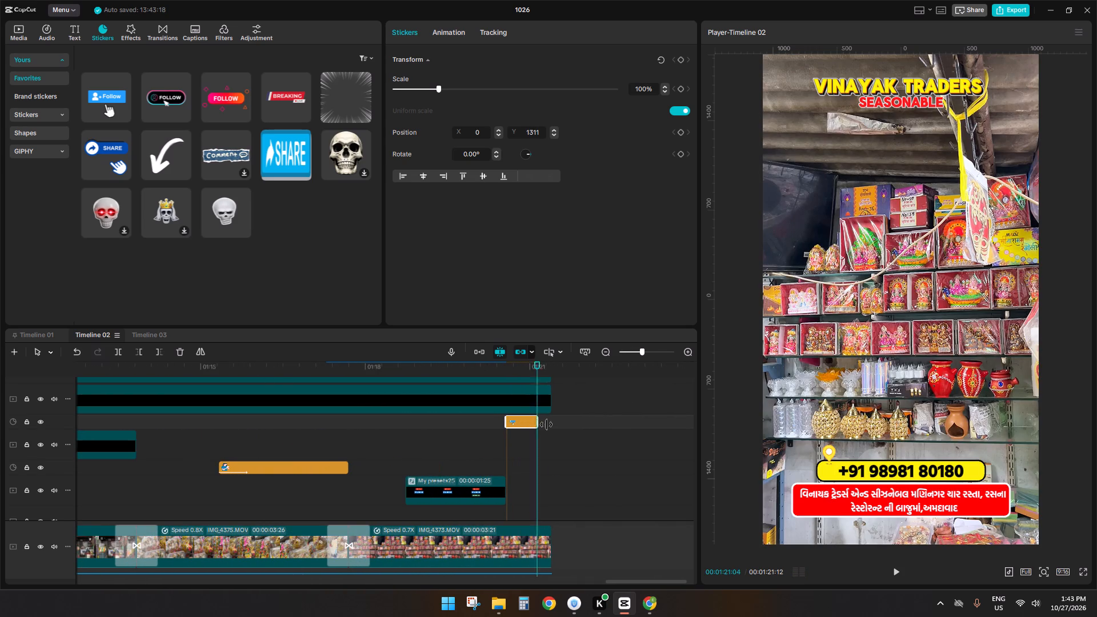
pyautogui.moveTo(546, 424); pyautogui.dragTo(552, 424)
pyautogui.keyDown('ctrl'); pyautogui.scroll(-15, 528, 440); pyautogui.keyUp('ctrl')
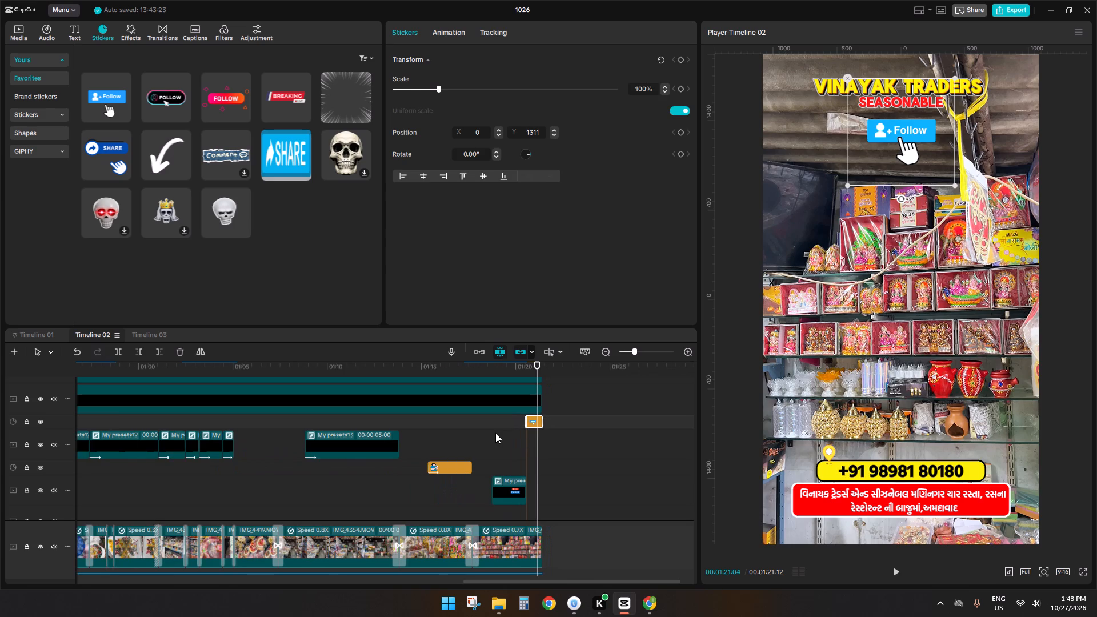
# Turn on the main track magnet for Timeline 02.
pyautogui.click(495, 433)
pyautogui.moveTo(495, 433); pyautogui.dragTo(0, 454)
pyautogui.click(483, 354)
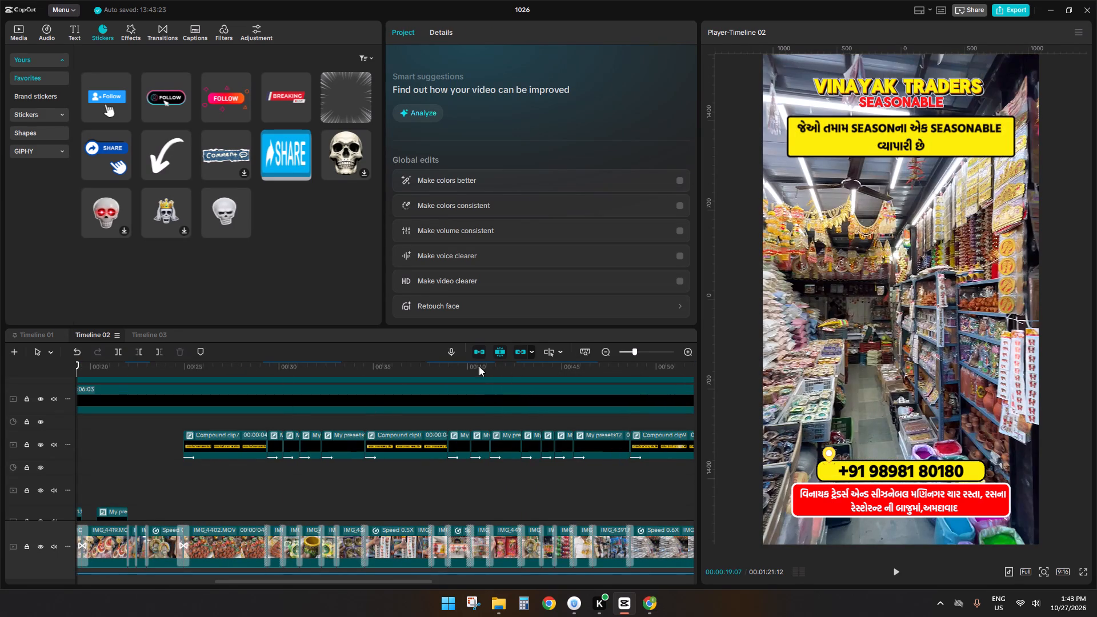
# Check playback from the start of the reel and mute the Vinayak reel-enhanced-v2.wav audio by lowering its volume to -∞ dB.
pyautogui.keyDown('ctrl'); pyautogui.scroll(-19, 428, 485); pyautogui.keyUp('ctrl')
pyautogui.click(323, 494)
pyautogui.moveTo(323, 494); pyautogui.dragTo(92, 503)
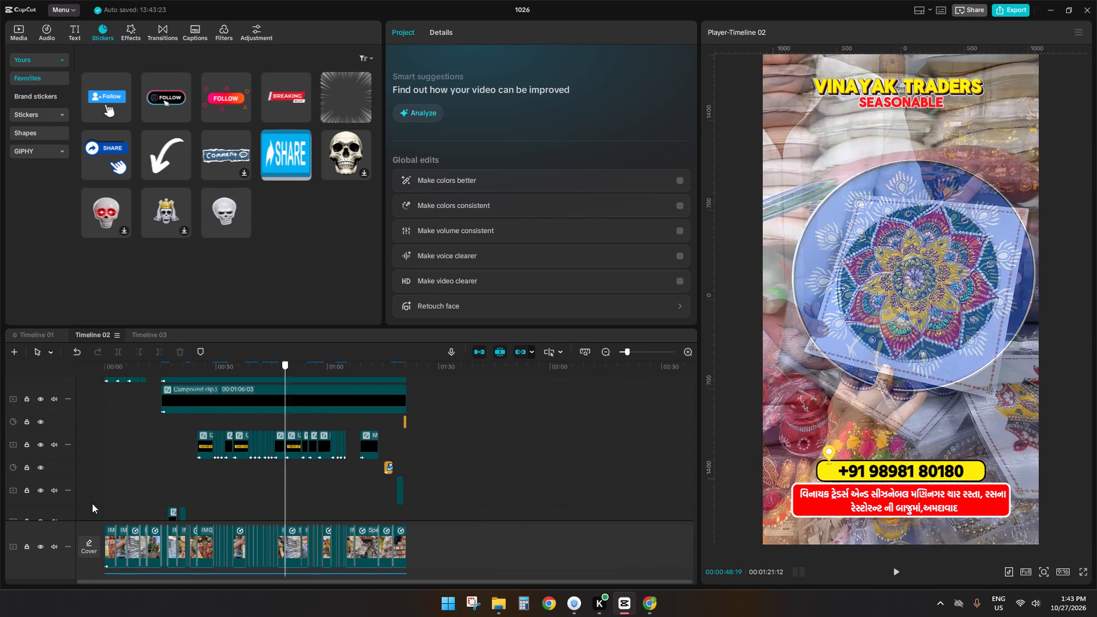
pyautogui.moveTo(92, 503); pyautogui.dragTo(82, 504)
pyautogui.scroll(-10, 374, 512)
pyautogui.press('space')
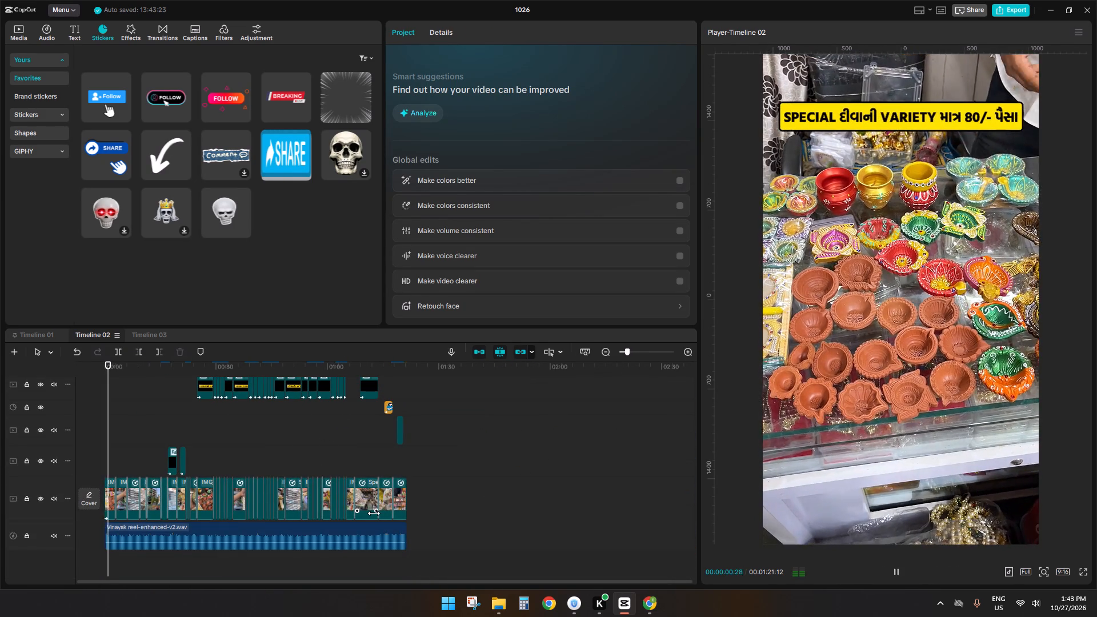
pyautogui.press('space')
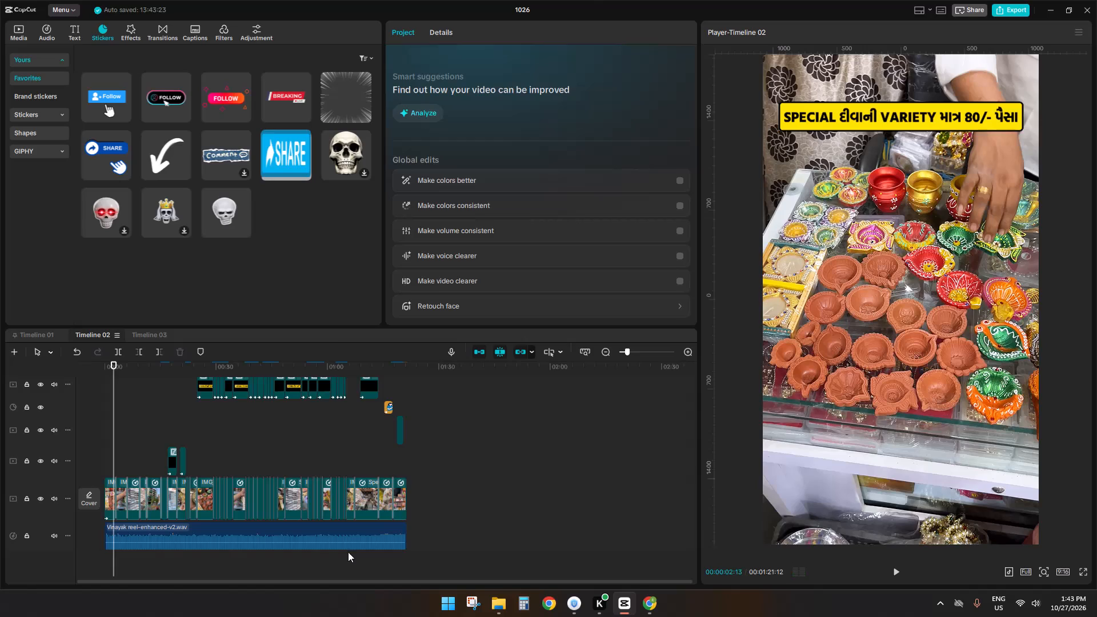
pyautogui.click(342, 533)
pyautogui.moveTo(507, 91); pyautogui.dragTo(95, 88)
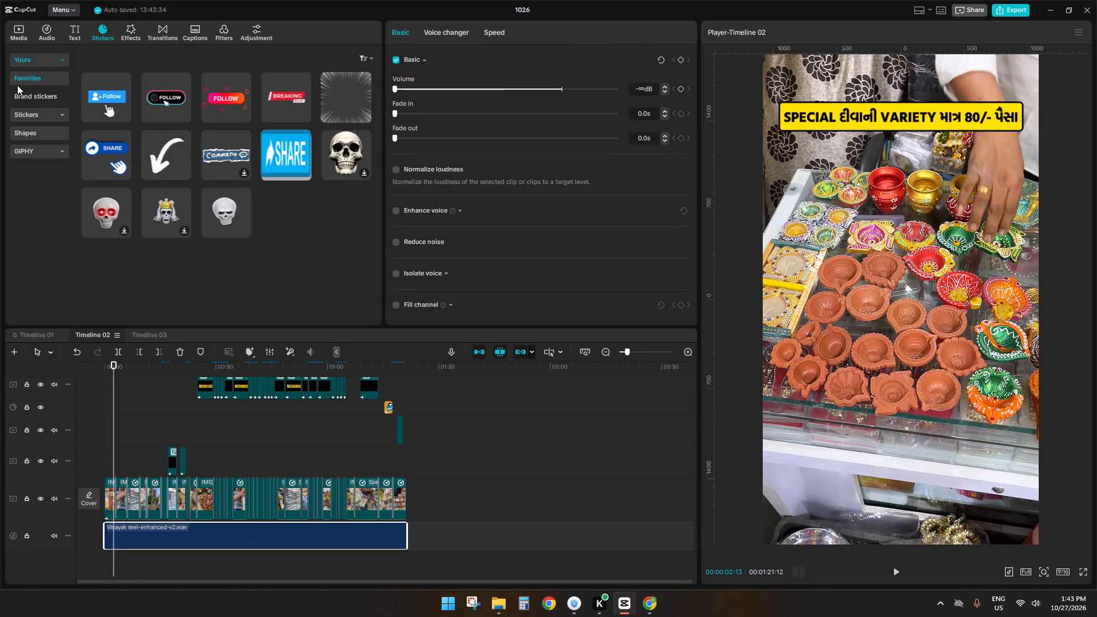
# Play on through the reel's opening captions and deactivate the Vinayak reel-enhanced-v2.wav audio clip.
pyautogui.press('space')
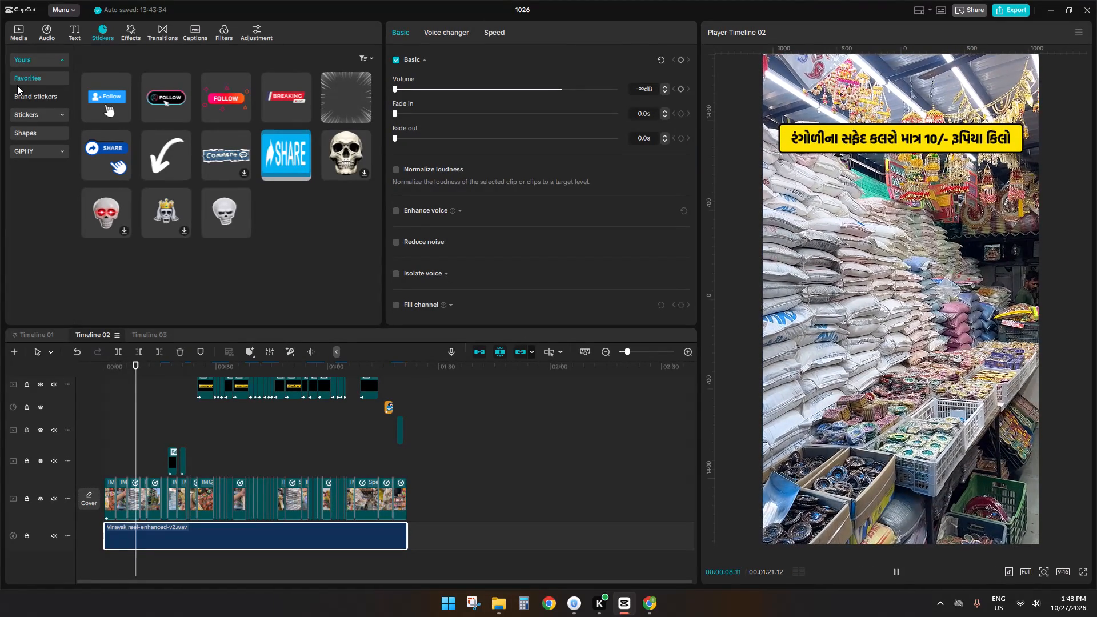
pyautogui.moveTo(128, 89); pyautogui.dragTo(627, 319)
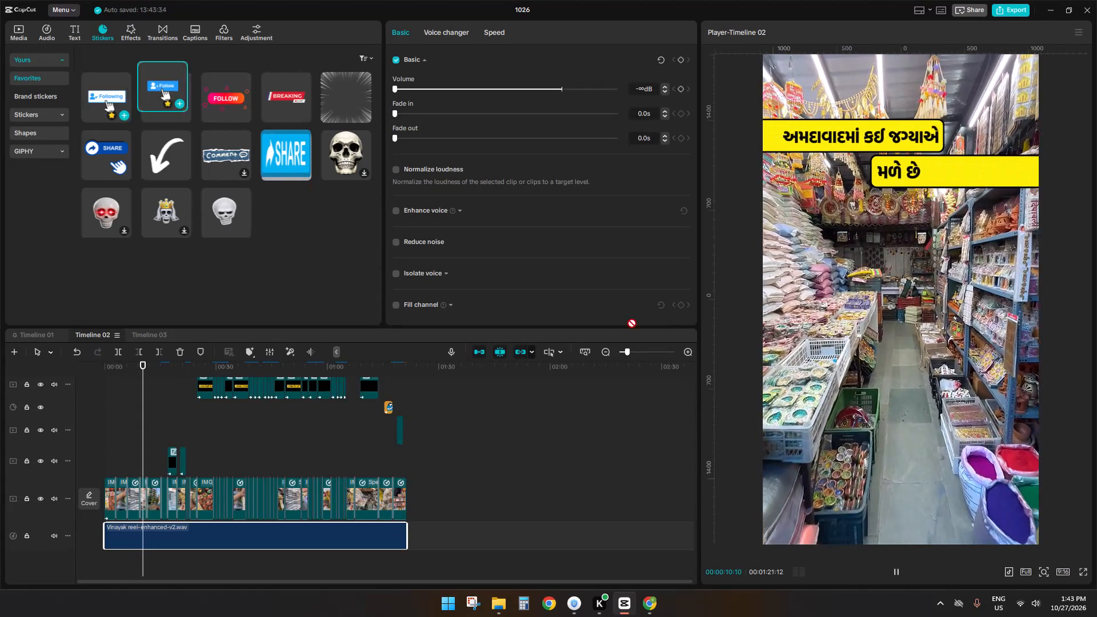
pyautogui.moveTo(627, 319); pyautogui.dragTo(975, 375)
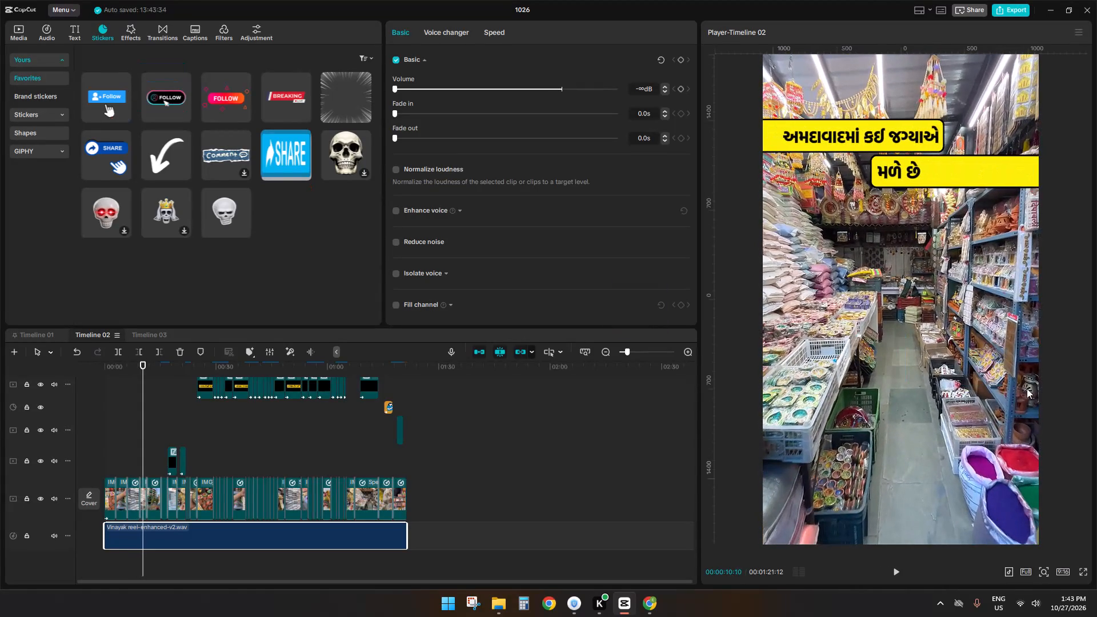
pyautogui.press('space')
pyautogui.write('v')
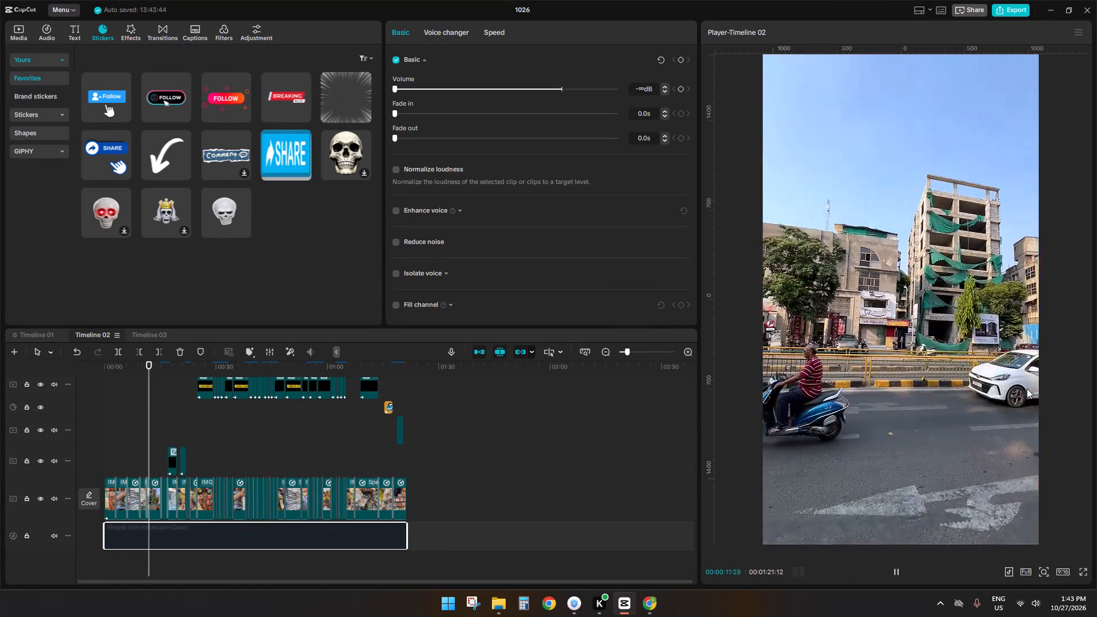
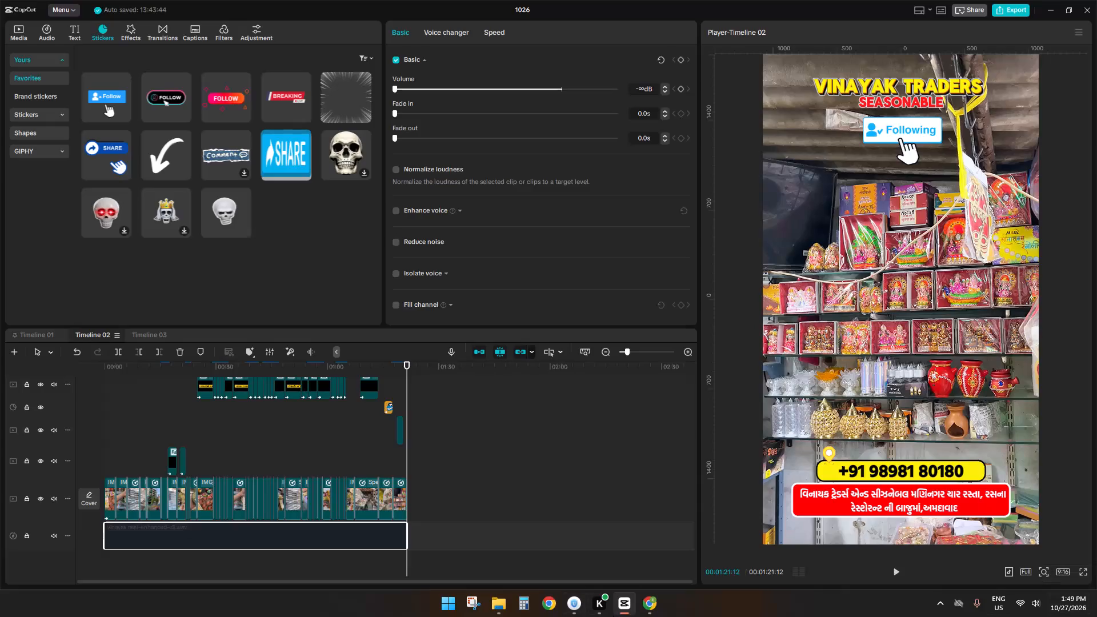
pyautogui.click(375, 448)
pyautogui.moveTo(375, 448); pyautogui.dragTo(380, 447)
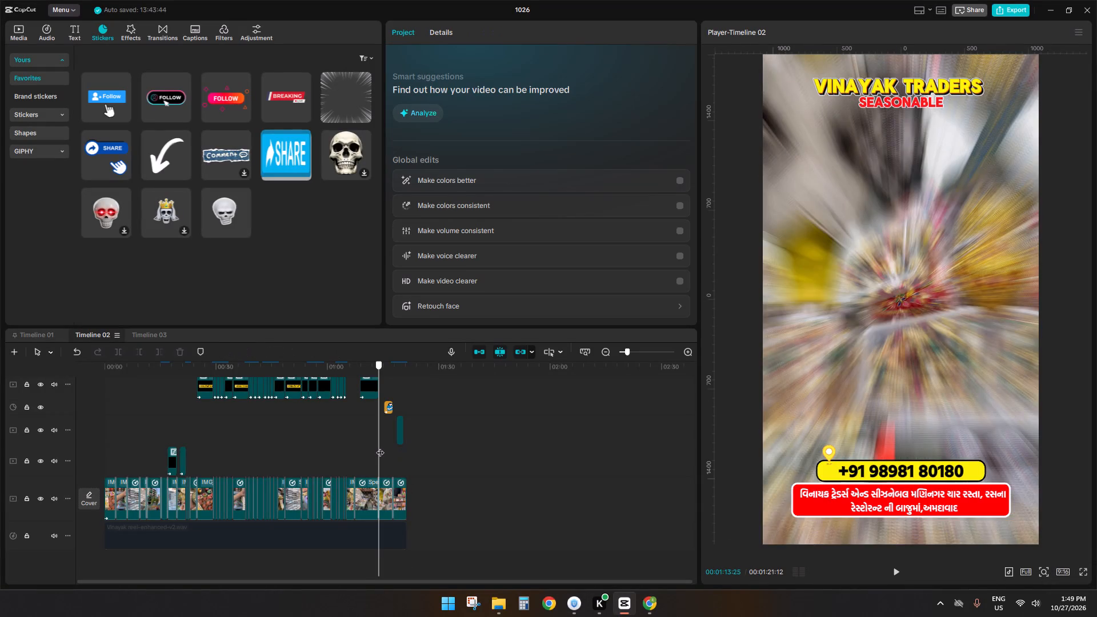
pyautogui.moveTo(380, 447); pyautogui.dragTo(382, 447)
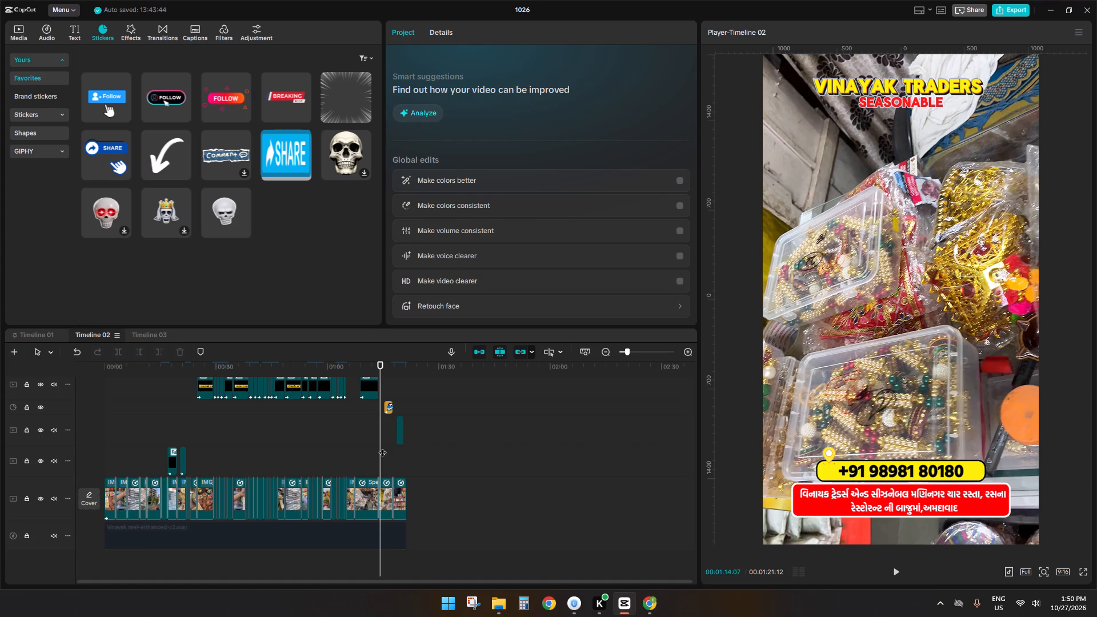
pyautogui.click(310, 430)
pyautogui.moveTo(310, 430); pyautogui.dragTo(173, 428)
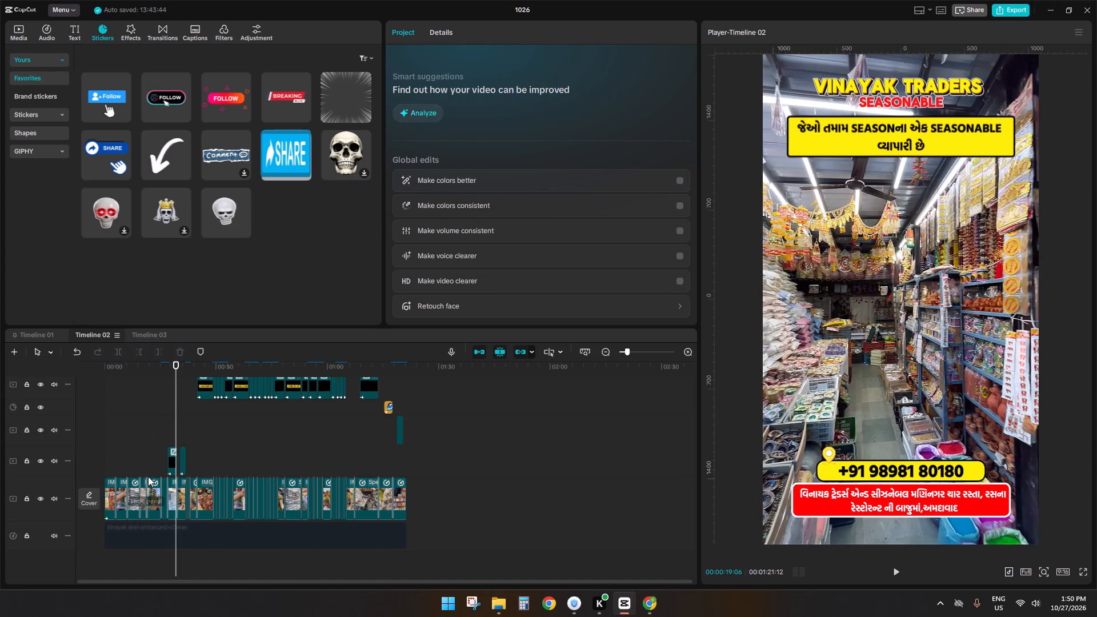
# Undo the muting and deactivation of the Vinayak reel-enhanced-v2.wav audio and return the playhead to the start.
pyautogui.hotkey('ctrl', 'z')
pyautogui.keyDown('ctrl'); pyautogui.click(140, 441); pyautogui.keyUp('ctrl')
pyautogui.moveTo(140, 441); pyautogui.dragTo(40, 442)
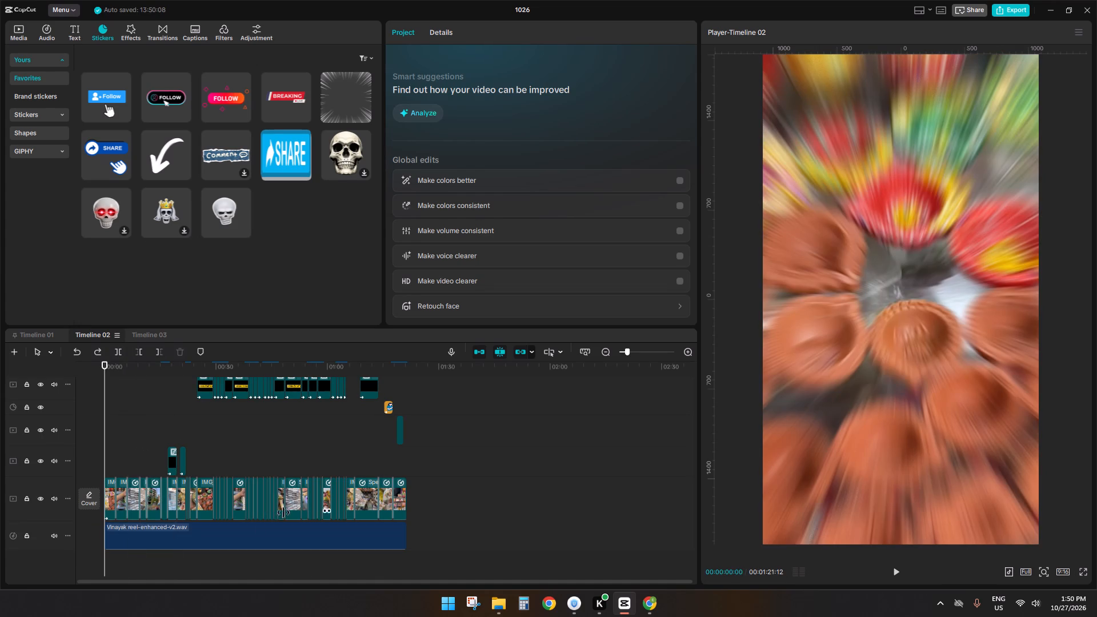
# Raise the volume of the Vinayak reel-enhanced-v2.wav clip to 20.0 dB.
pyautogui.click(234, 529)
pyautogui.moveTo(560, 90); pyautogui.dragTo(731, 81)
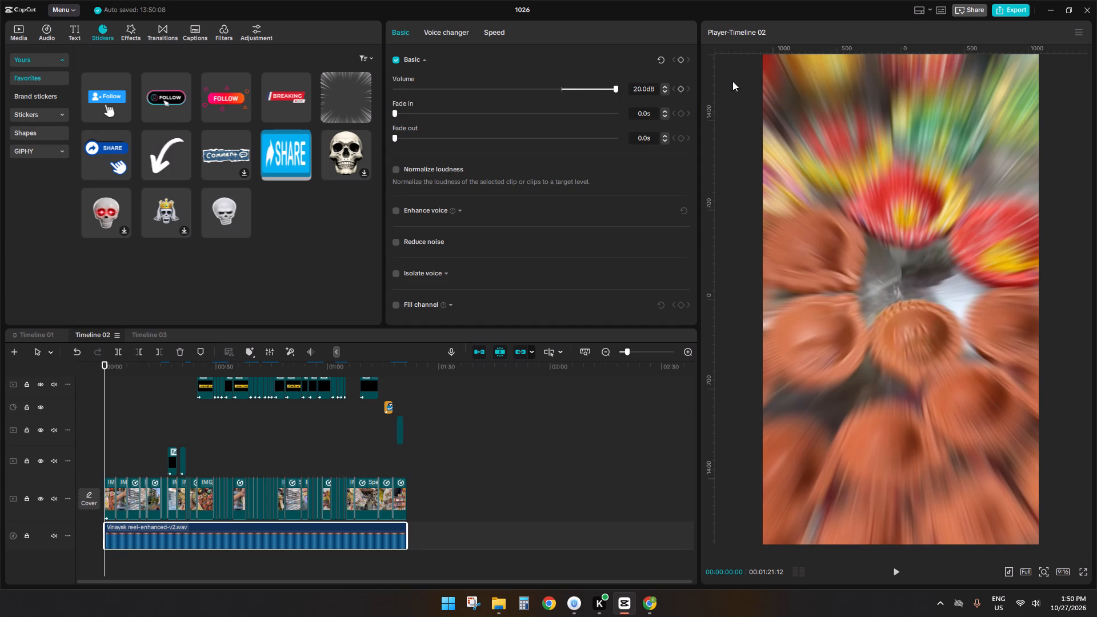
pyautogui.click(564, 83)
# Audition the favourite sound effects and place Click (small button sound) D(971927) on a new audio track where the 00:01:06:03 compound clips begin.
pyautogui.click(130, 412)
pyautogui.moveTo(130, 412); pyautogui.dragTo(0, 399)
pyautogui.scroll(3, 241, 431)
pyautogui.click(47, 27)
pyautogui.click(27, 82)
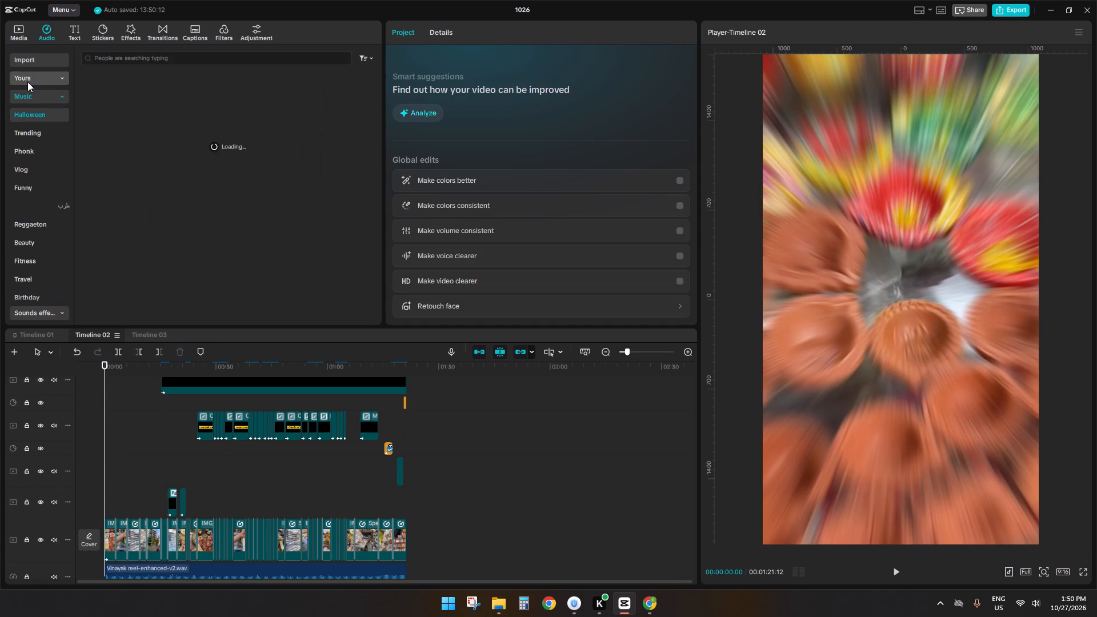
pyautogui.click(139, 63)
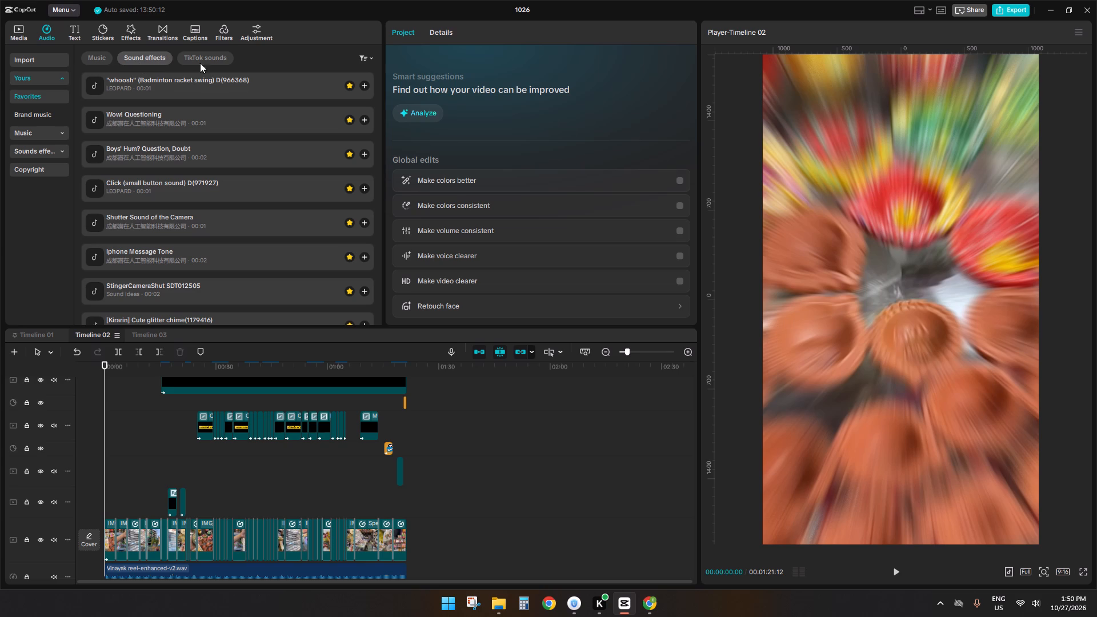
pyautogui.click(173, 126)
pyautogui.click(173, 142)
pyautogui.scroll(-3, 185, 154)
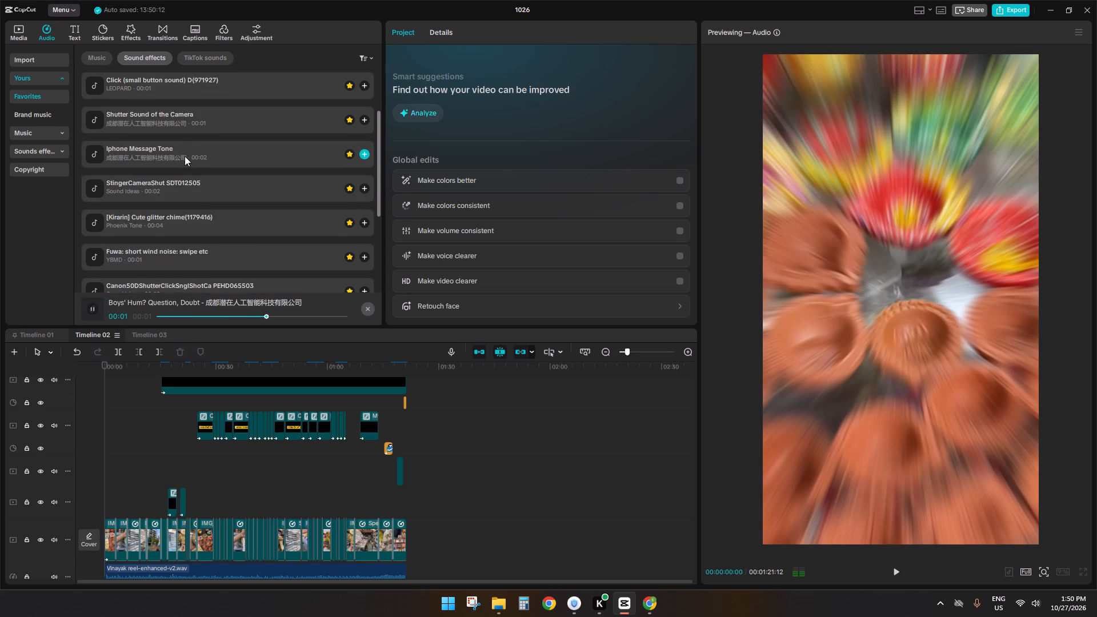
pyautogui.scroll(1, 159, 141)
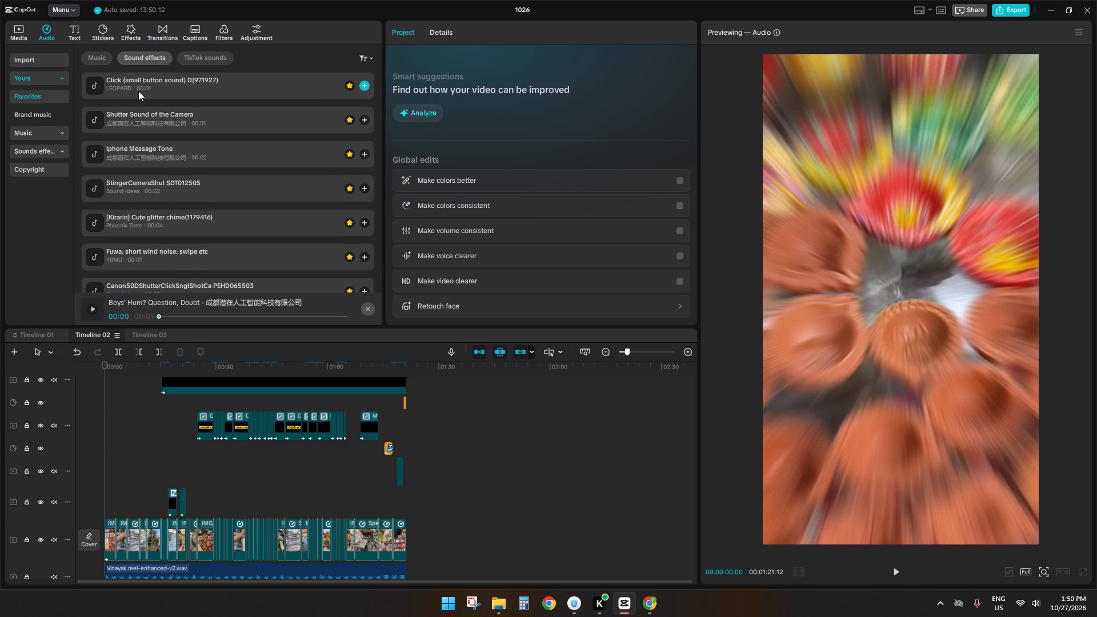
pyautogui.click(138, 91)
pyautogui.moveTo(138, 91); pyautogui.dragTo(157, 454)
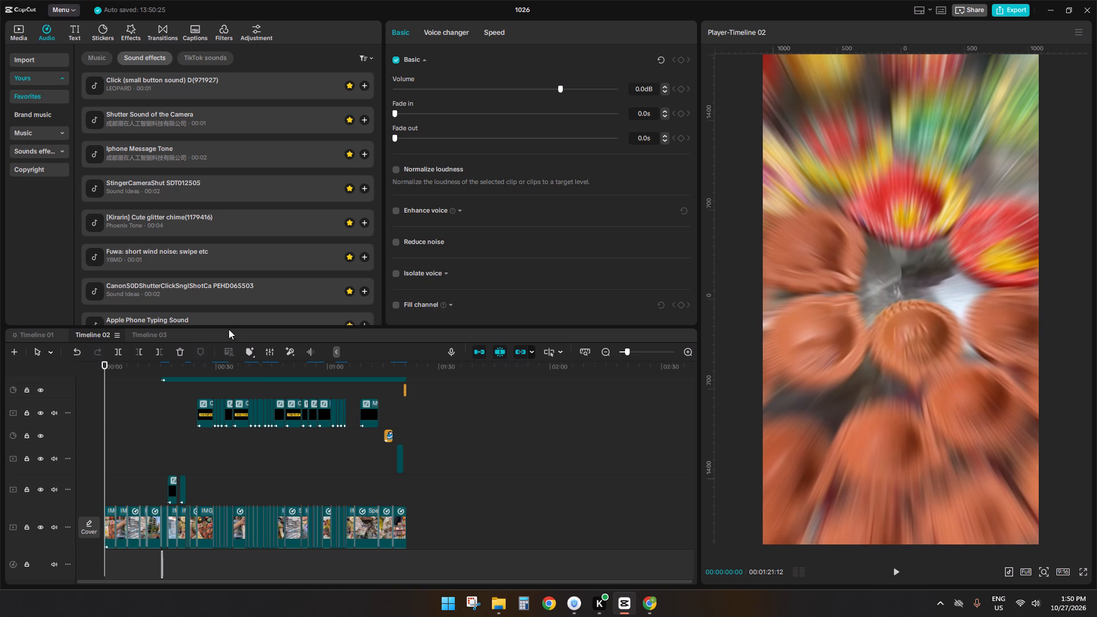
# Enlarge the timeline area, copy the click sound and paste it at 00:00:17:01, the following overlay clip, 00:00:24:28 and the next two text clips.
pyautogui.moveTo(227, 328); pyautogui.dragTo(203, 169)
pyautogui.scroll(3, 181, 413)
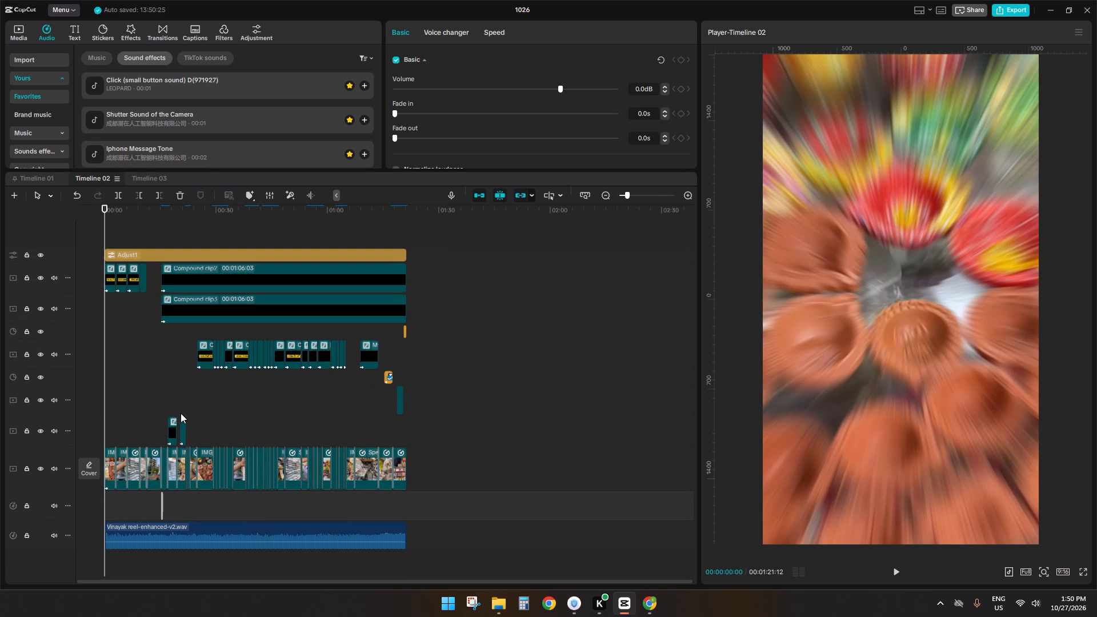
pyautogui.hotkey('ctrl', 'c')
pyautogui.keyDown('ctrl'); pyautogui.click(167, 384); pyautogui.keyUp('ctrl')
pyautogui.hotkey('ctrl', 'v')
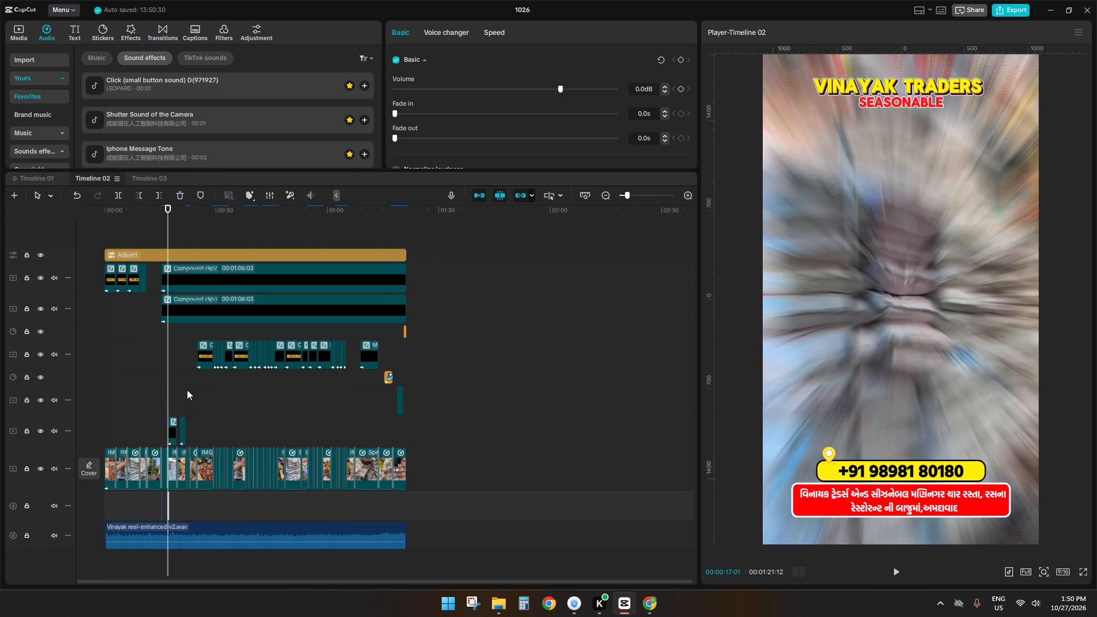
pyautogui.keyDown('ctrl'); pyautogui.click(183, 394); pyautogui.keyUp('ctrl')
pyautogui.hotkey('ctrl', 'v')
pyautogui.keyDown('ctrl'); pyautogui.click(199, 379); pyautogui.keyUp('ctrl')
pyautogui.hotkey('ctrl', 'v')
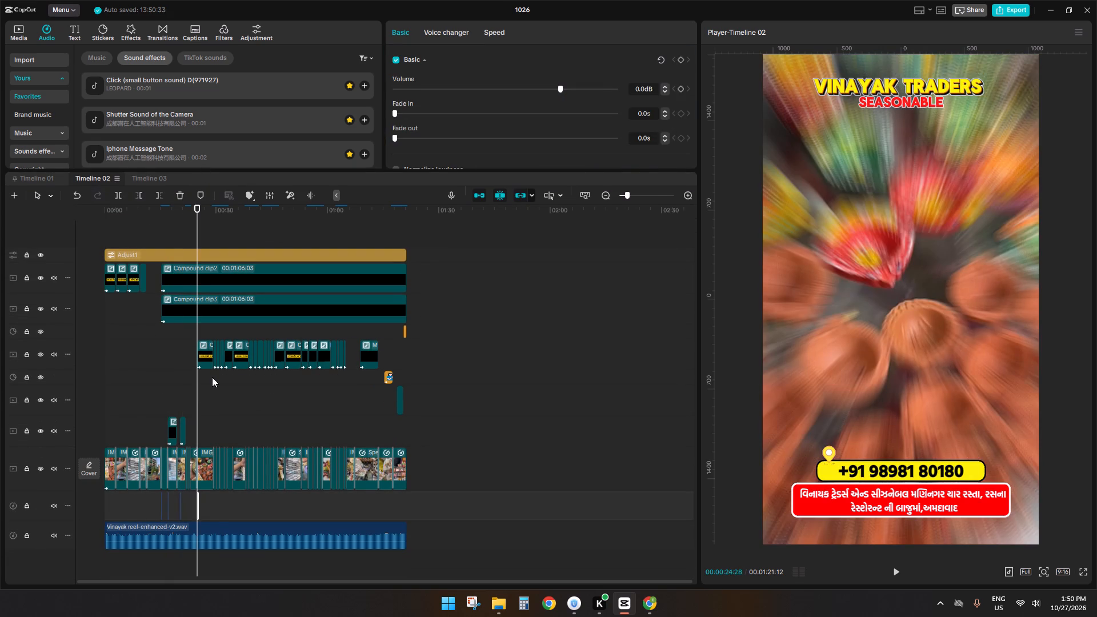
pyautogui.keyDown('ctrl'); pyautogui.click(212, 377); pyautogui.keyUp('ctrl')
pyautogui.hotkey('ctrl', 'v')
pyautogui.keyDown('ctrl'); pyautogui.click(218, 376); pyautogui.keyUp('ctrl')
pyautogui.hotkey('ctrl', 'v')
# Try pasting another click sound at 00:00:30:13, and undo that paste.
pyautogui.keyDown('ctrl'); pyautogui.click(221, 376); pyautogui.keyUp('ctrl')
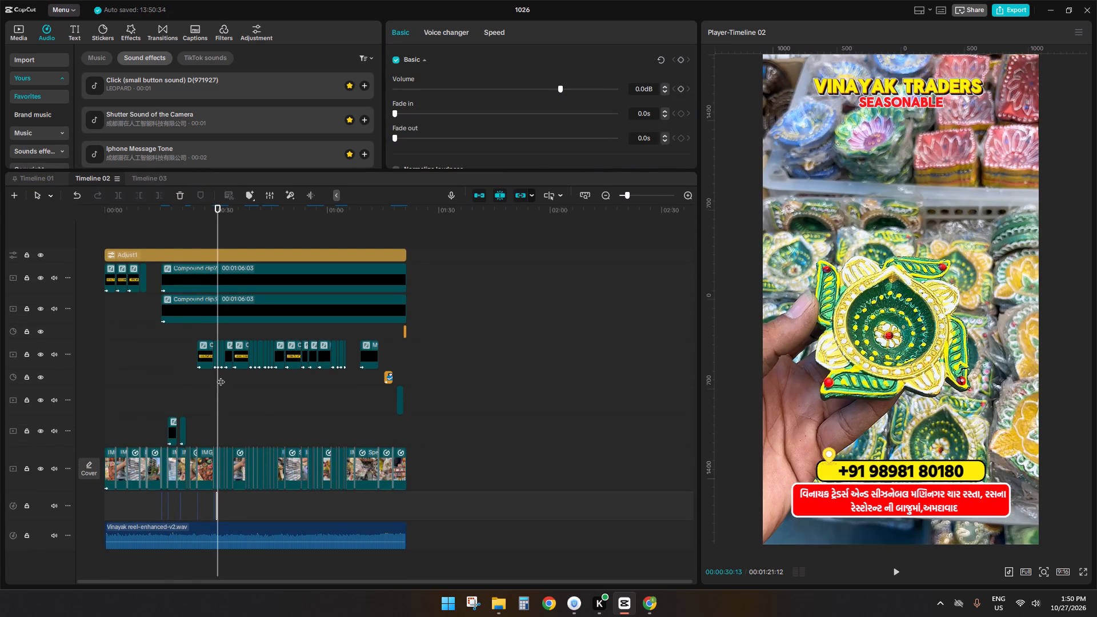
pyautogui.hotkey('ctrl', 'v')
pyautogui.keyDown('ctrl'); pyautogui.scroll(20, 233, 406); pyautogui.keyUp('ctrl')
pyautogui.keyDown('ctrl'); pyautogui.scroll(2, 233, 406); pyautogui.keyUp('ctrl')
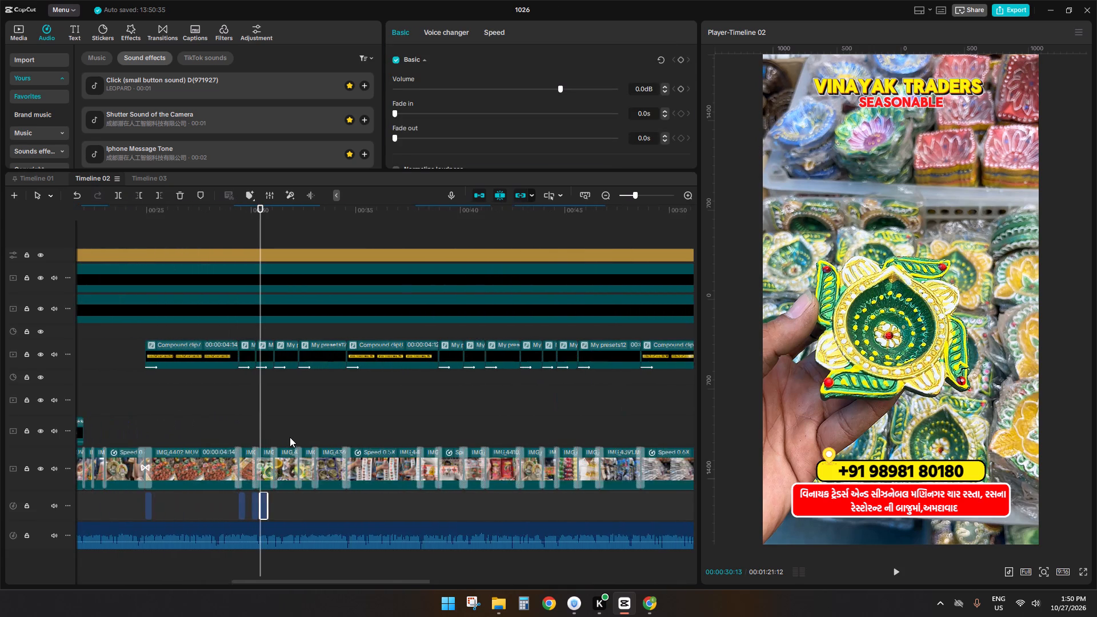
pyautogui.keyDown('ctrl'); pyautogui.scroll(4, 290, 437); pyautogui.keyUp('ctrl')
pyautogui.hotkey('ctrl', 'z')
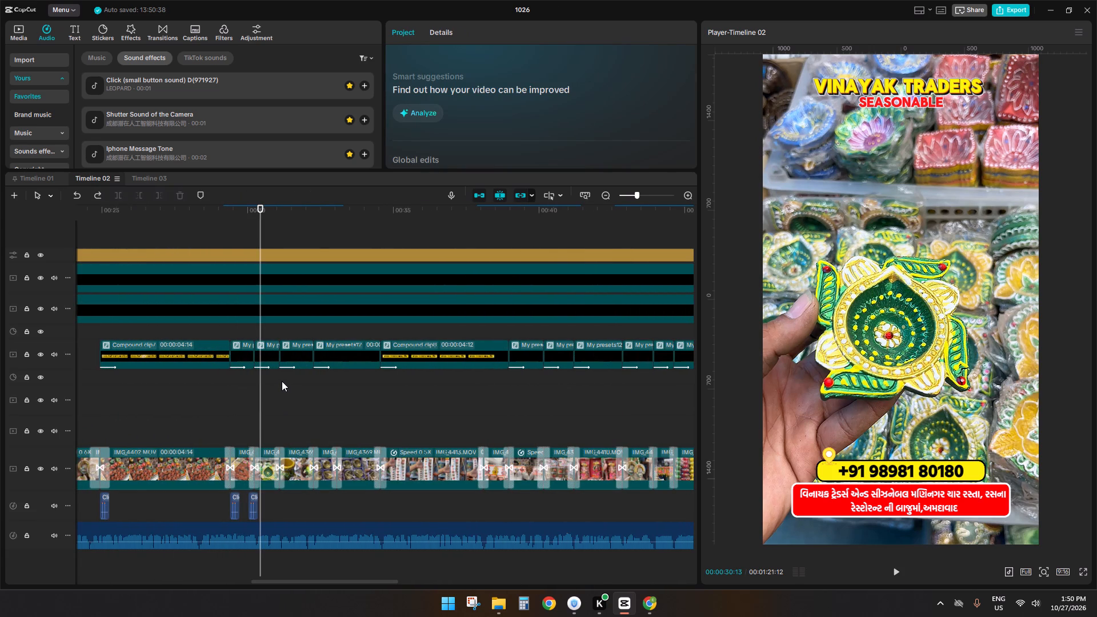
# Paste the click sound at the starts of the next five text clips, including those at 00:00:32:08, 00:00:34:17 and 00:00:40:05.
pyautogui.keyDown('ctrl'); pyautogui.click(279, 380); pyautogui.keyUp('ctrl')
pyautogui.hotkey('ctrl', 'v')
pyautogui.keyDown('ctrl'); pyautogui.click(315, 372); pyautogui.keyUp('ctrl')
pyautogui.hotkey('ctrl', 'v')
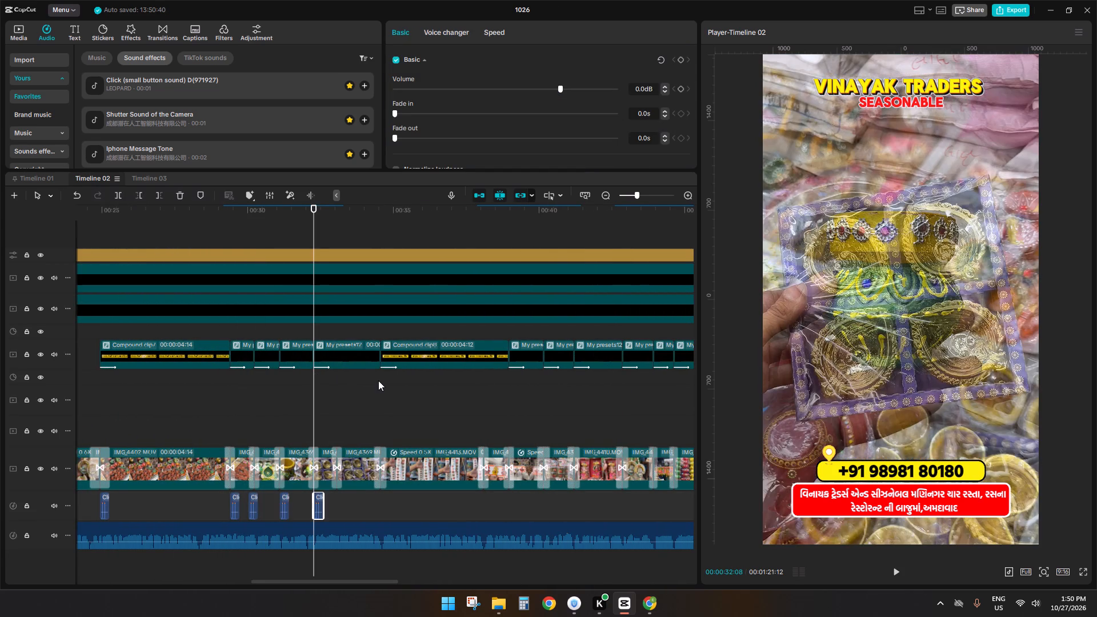
pyautogui.keyDown('ctrl'); pyautogui.click(378, 380); pyautogui.keyUp('ctrl')
pyautogui.hotkey('ctrl', 'v')
pyautogui.keyDown('ctrl'); pyautogui.scroll(-13, 467, 394); pyautogui.keyUp('ctrl')
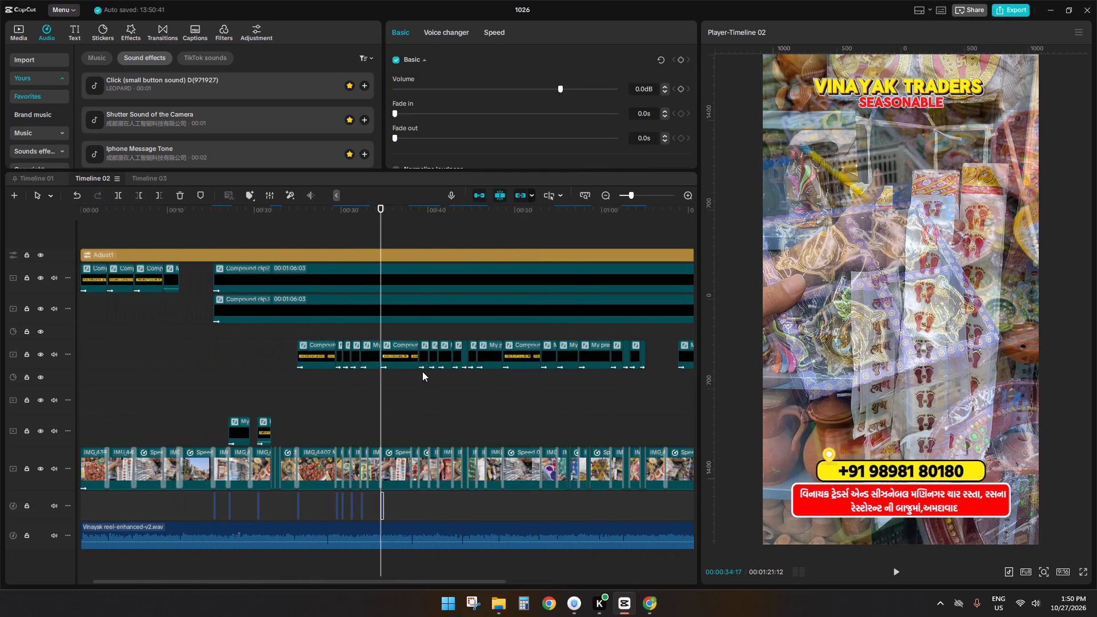
pyautogui.keyDown('ctrl'); pyautogui.click(417, 371); pyautogui.keyUp('ctrl')
pyautogui.hotkey('ctrl', 'v')
pyautogui.keyDown('ctrl'); pyautogui.click(429, 374); pyautogui.keyUp('ctrl')
pyautogui.hotkey('ctrl', 'v')
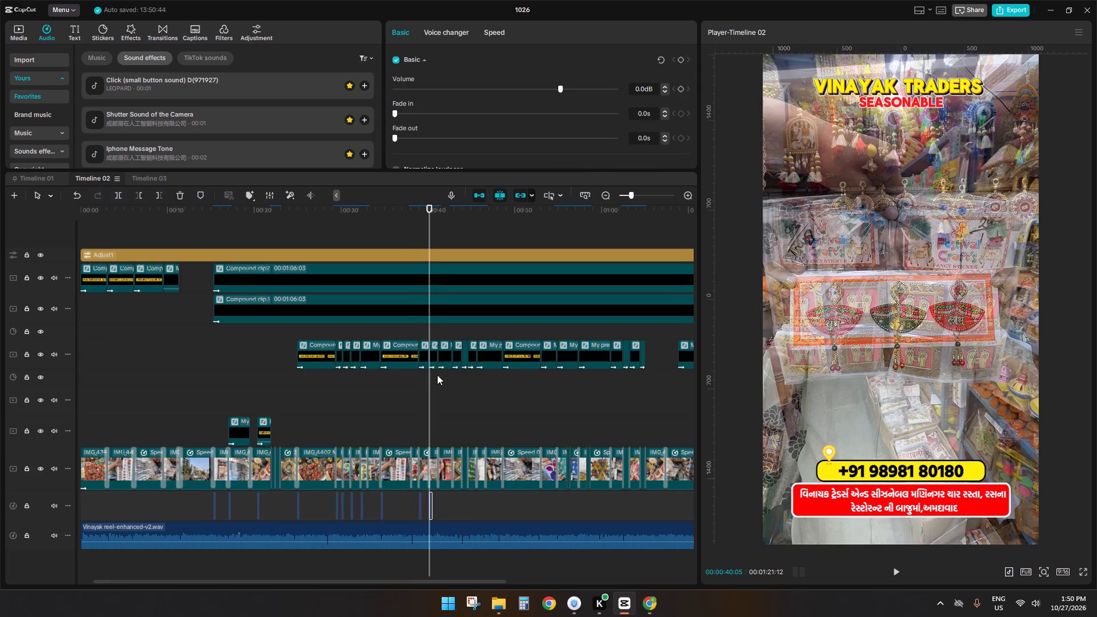
# Paste the click sound at the start of the text clip at 00:00:41:06.
pyautogui.keyDown('ctrl'); pyautogui.click(437, 375); pyautogui.keyUp('ctrl')
pyautogui.keyDown('ctrl'); pyautogui.click(437, 374); pyautogui.keyUp('ctrl')
pyautogui.keyDown('ctrl'); pyautogui.moveTo(437, 374); pyautogui.dragTo(443, 375); pyautogui.keyUp('ctrl')
pyautogui.keyDown('ctrl'); pyautogui.scroll(2, 443, 375); pyautogui.keyUp('ctrl')
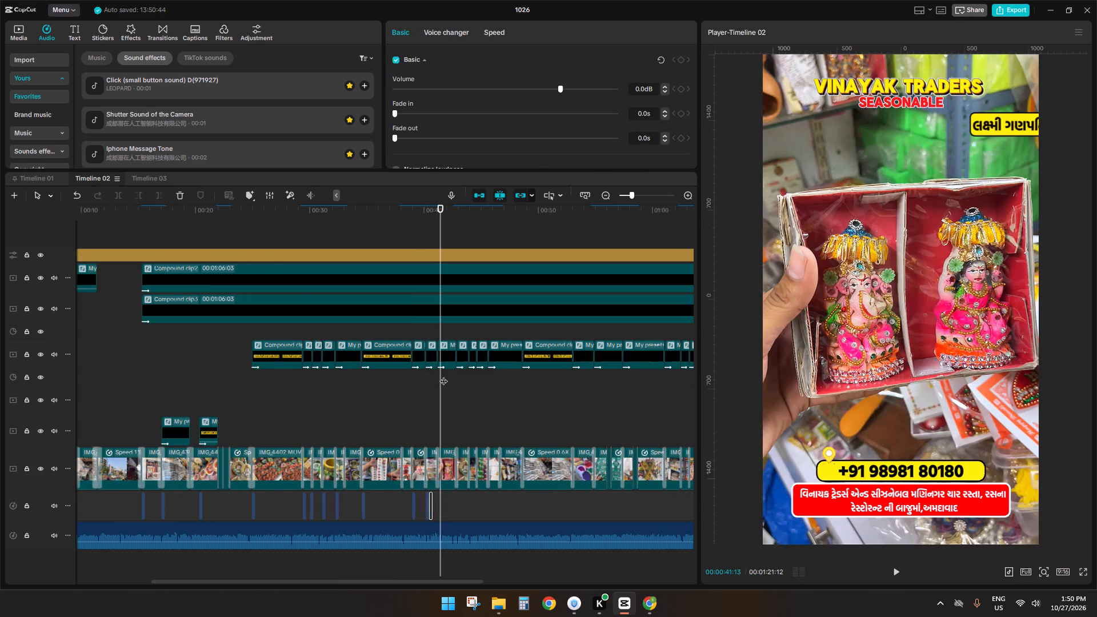
pyautogui.keyDown('ctrl'); pyautogui.scroll(5, 443, 375); pyautogui.keyUp('ctrl')
pyautogui.click(439, 322)
pyautogui.click(437, 326)
pyautogui.doubleClick(438, 335)
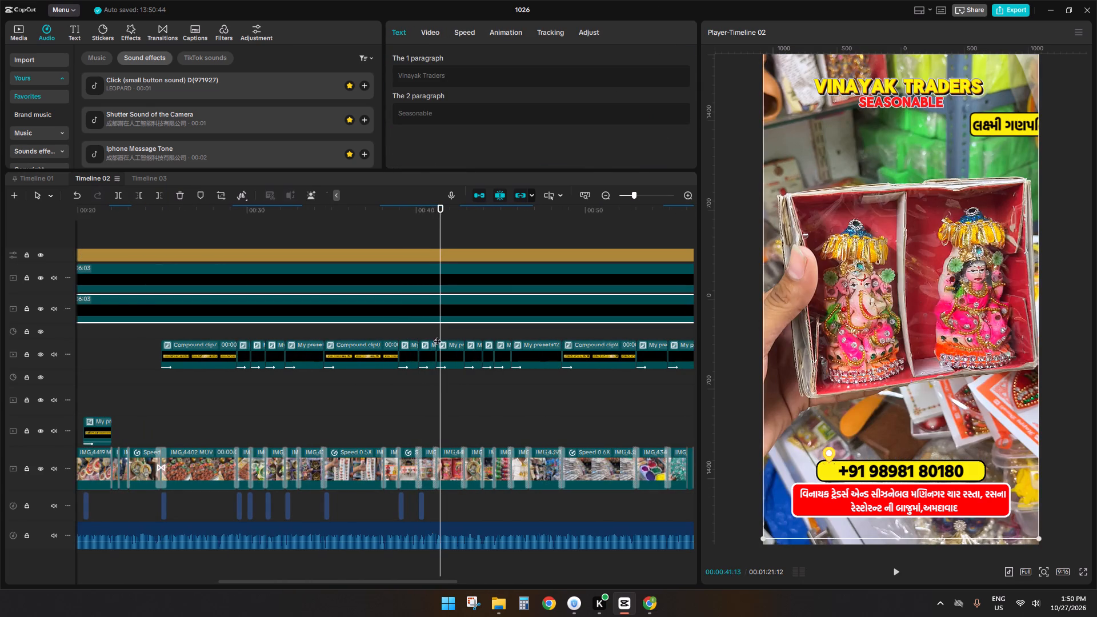
pyautogui.hotkey('ctrl', 'v')
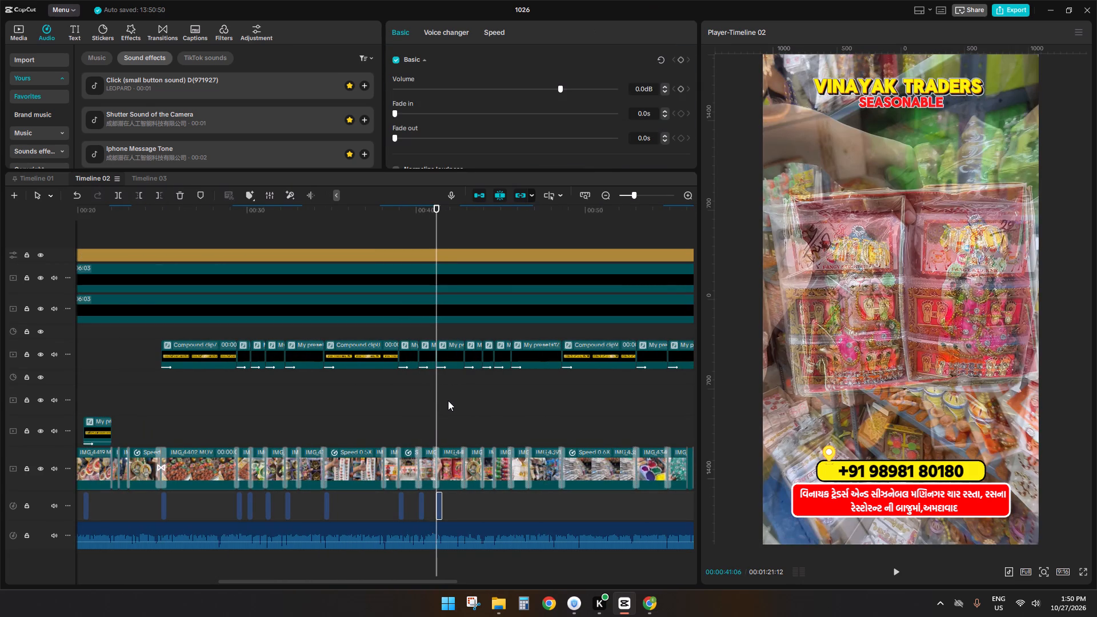
# Paste the click sound at the starts of the next four text clips, including those at 00:00:43:28 and 00:00:45:19.
pyautogui.keyDown('ctrl'); pyautogui.click(459, 382); pyautogui.keyUp('ctrl')
pyautogui.keyDown('ctrl'); pyautogui.click(461, 380); pyautogui.keyUp('ctrl')
pyautogui.hotkey('ctrl', 'v')
pyautogui.keyDown('ctrl'); pyautogui.click(482, 379); pyautogui.keyUp('ctrl')
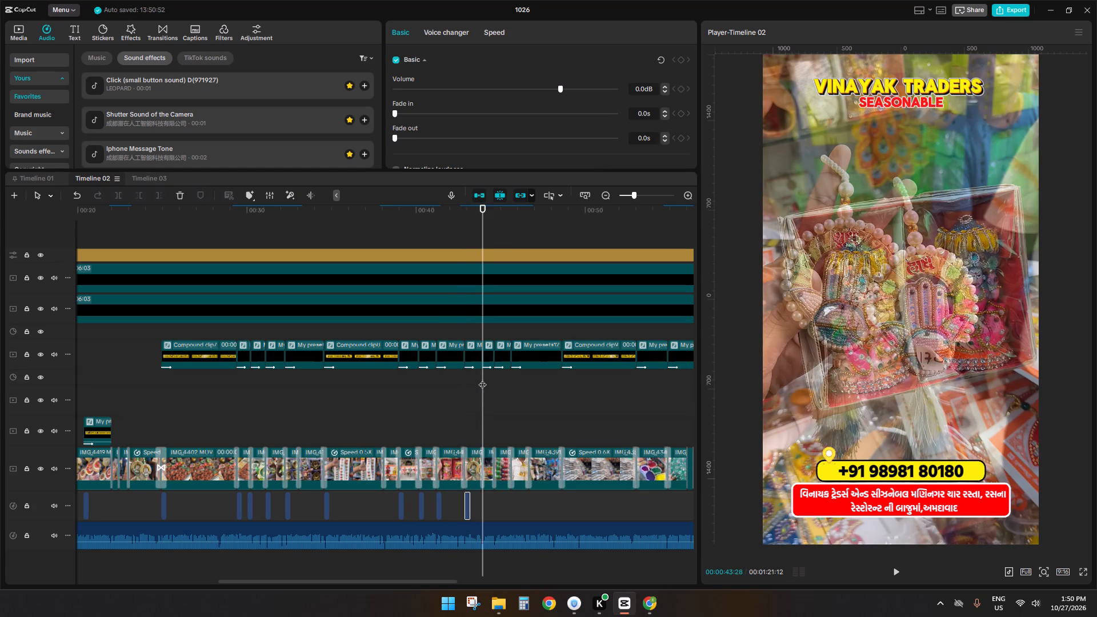
pyautogui.hotkey('ctrl', 'v')
pyautogui.keyDown('ctrl'); pyautogui.click(492, 378); pyautogui.keyUp('ctrl')
pyautogui.hotkey('ctrl', 'v')
pyautogui.keyDown('ctrl'); pyautogui.click(512, 375); pyautogui.keyUp('ctrl')
pyautogui.hotkey('ctrl', 'v')
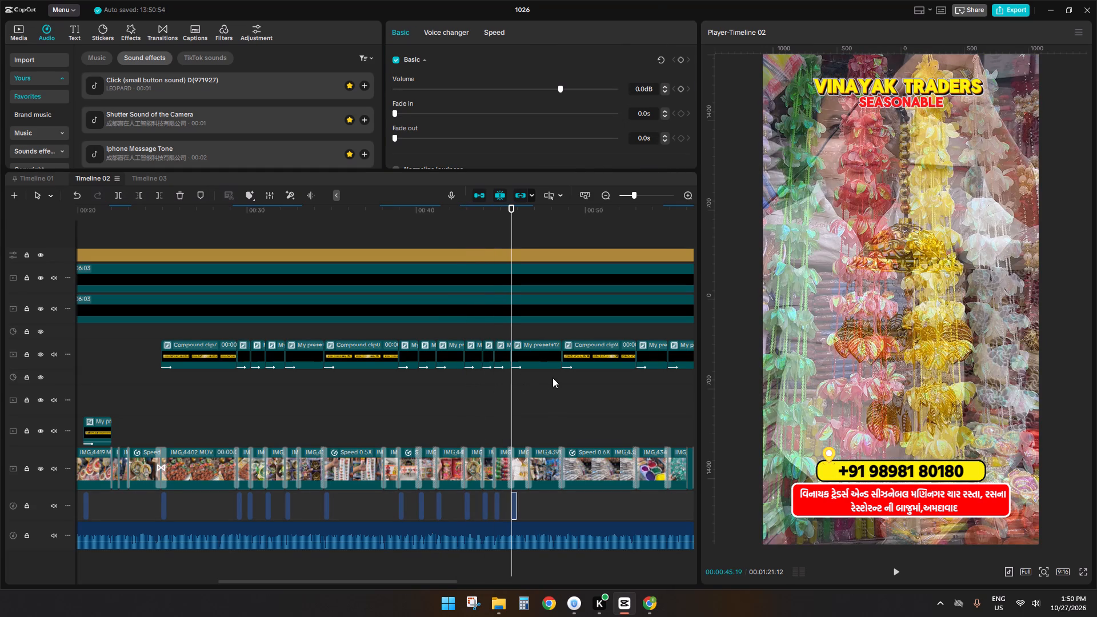
# Paste the click sound at the start of the next caption compound clip, at 00:00:53:01 and at 00:00:54:27.
pyautogui.keyDown('ctrl'); pyautogui.click(565, 373); pyautogui.keyUp('ctrl')
pyautogui.hotkey('ctrl', 'v')
pyautogui.keyDown('ctrl'); pyautogui.click(632, 373); pyautogui.keyUp('ctrl')
pyautogui.keyDown('ctrl'); pyautogui.click(636, 374); pyautogui.keyUp('ctrl')
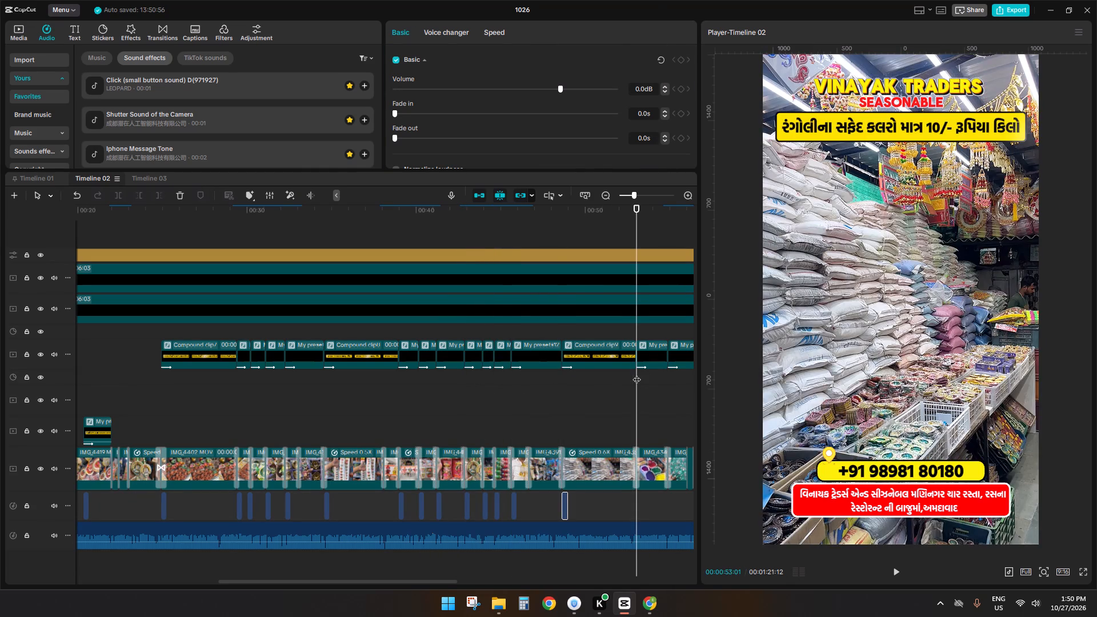
pyautogui.hotkey('ctrl', 'v')
pyautogui.keyDown('ctrl'); pyautogui.click(666, 375); pyautogui.keyUp('ctrl')
pyautogui.hotkey('ctrl', 'v')
# Paste the click sound at the six remaining text clip starts from 00:00:57:12 to 00:01:08:25, including 00:01:02:15 and 00:01:04:14.
pyautogui.keyDown('ctrl'); pyautogui.scroll(-9, 554, 394); pyautogui.keyUp('ctrl')
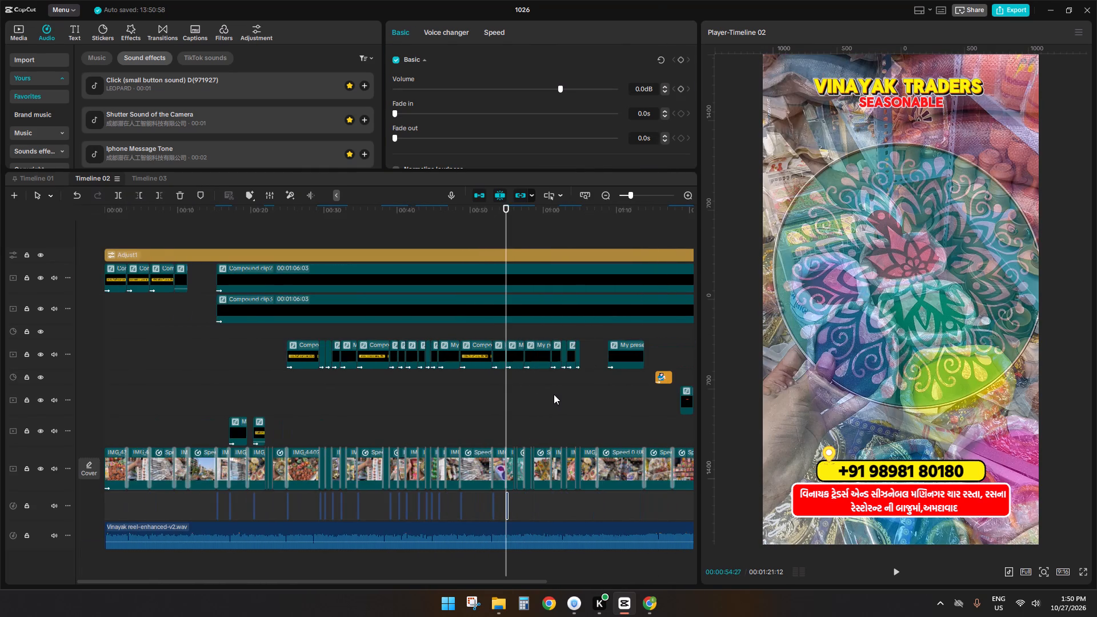
pyautogui.keyDown('ctrl'); pyautogui.click(526, 372); pyautogui.keyUp('ctrl')
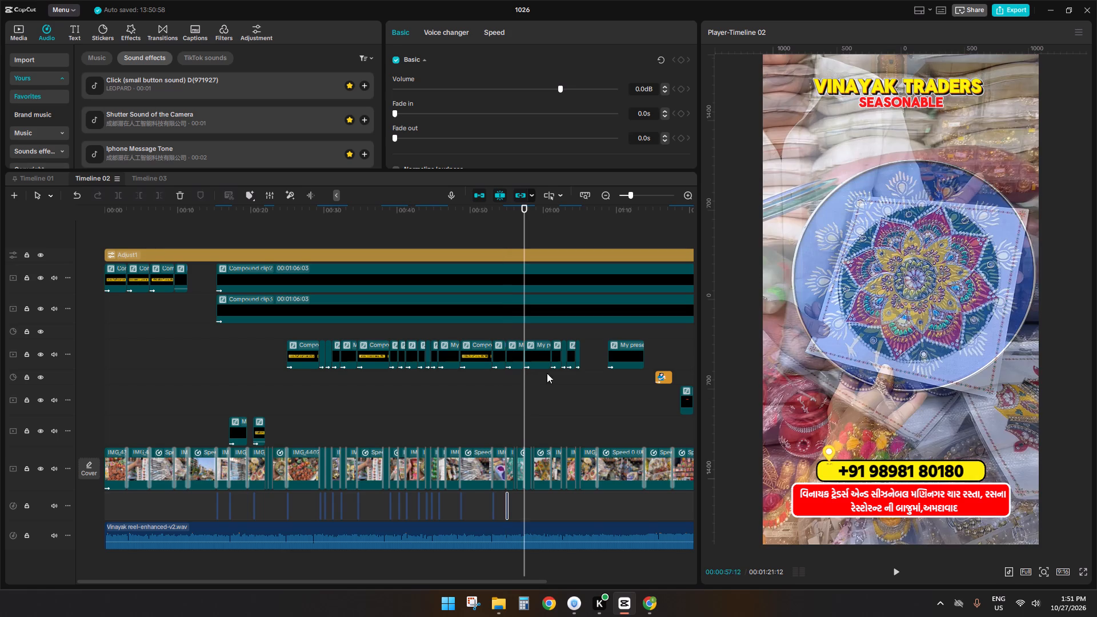
pyautogui.hotkey('ctrl', 'v')
pyautogui.keyDown('ctrl'); pyautogui.click(549, 376); pyautogui.keyUp('ctrl')
pyautogui.hotkey('ctrl', 'v')
pyautogui.keyDown('ctrl'); pyautogui.click(561, 378); pyautogui.keyUp('ctrl')
pyautogui.hotkey('ctrl', 'v')
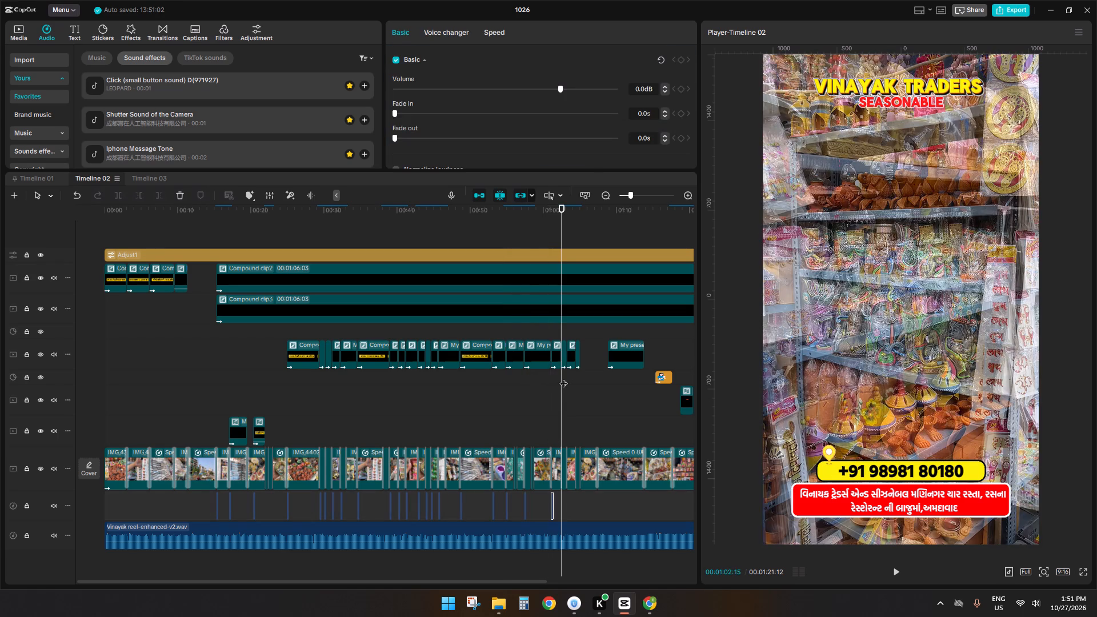
pyautogui.keyDown('ctrl'); pyautogui.click(567, 378); pyautogui.keyUp('ctrl')
pyautogui.hotkey('ctrl', 'v')
pyautogui.keyDown('ctrl'); pyautogui.click(575, 378); pyautogui.keyUp('ctrl')
pyautogui.hotkey('ctrl', 'v')
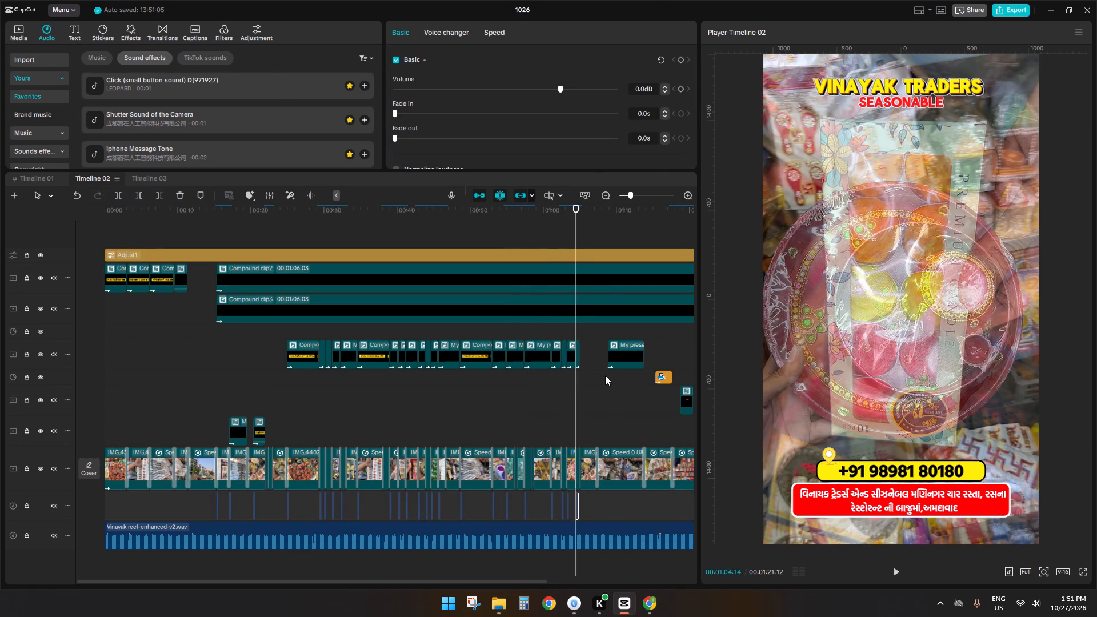
pyautogui.keyDown('ctrl'); pyautogui.click(606, 375); pyautogui.keyUp('ctrl')
pyautogui.hotkey('ctrl', 'v')
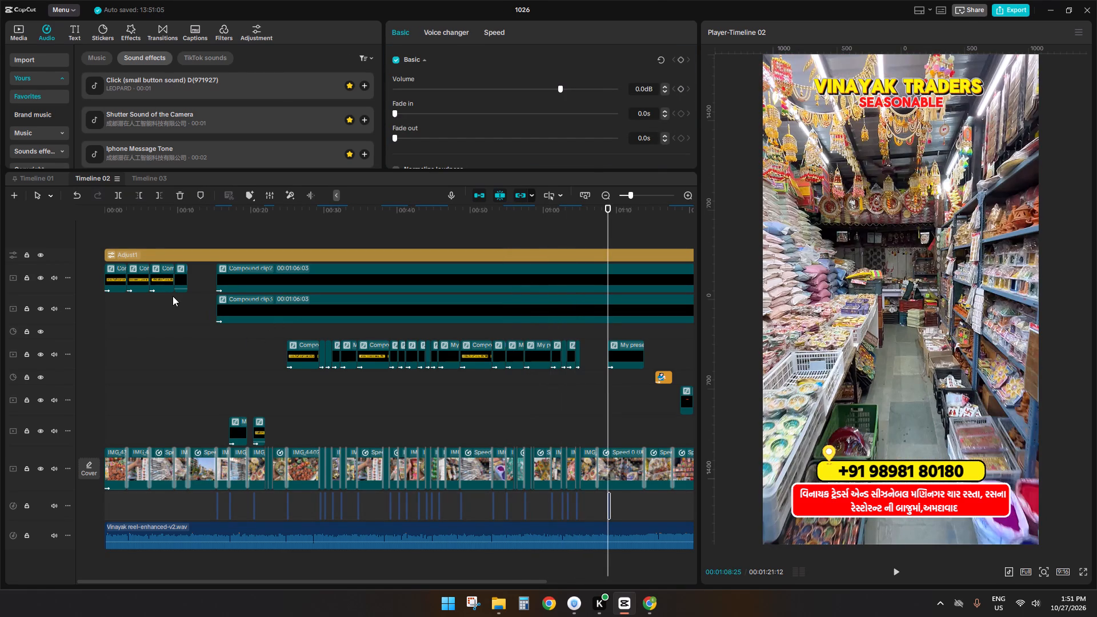
# Paste the click sound at the starts of the three opening caption clips, including 00:00:03:02 and 00:00:00:00.
pyautogui.keyDown('ctrl'); pyautogui.click(147, 293); pyautogui.keyUp('ctrl')
pyautogui.hotkey('ctrl', 'v')
pyautogui.keyDown('ctrl'); pyautogui.click(124, 311); pyautogui.keyUp('ctrl')
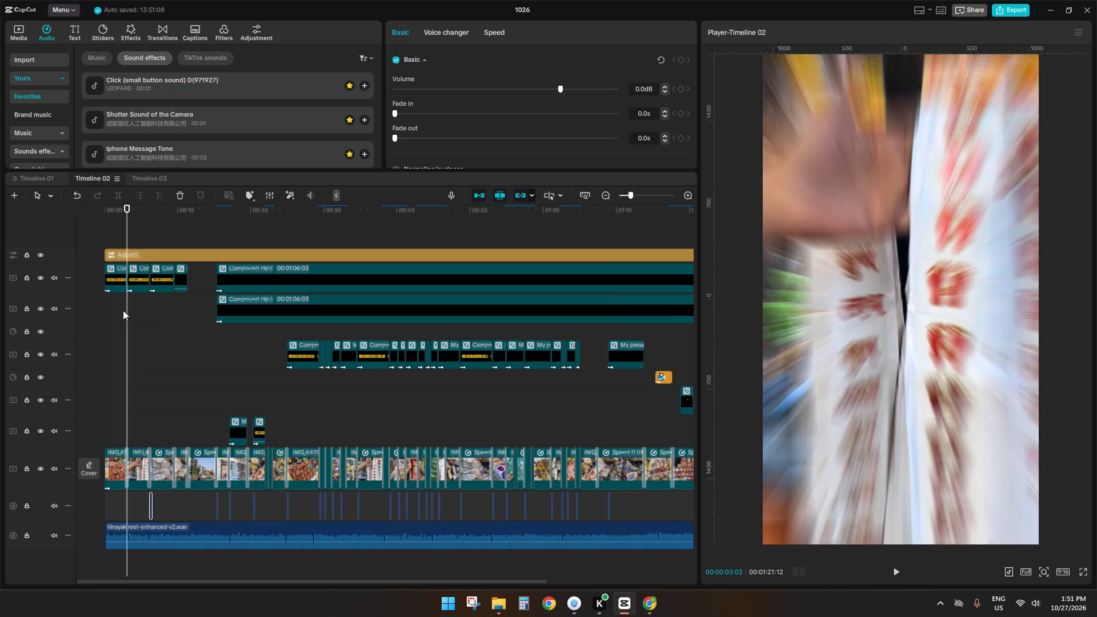
pyautogui.hotkey('ctrl', 'v')
pyautogui.keyDown('ctrl'); pyautogui.click(102, 303); pyautogui.keyUp('ctrl')
pyautogui.keyDown('ctrl'); pyautogui.click(112, 304); pyautogui.keyUp('ctrl')
pyautogui.keyDown('ctrl'); pyautogui.moveTo(112, 304); pyautogui.dragTo(95, 304); pyautogui.keyUp('ctrl')
pyautogui.hotkey('ctrl', 'v')
# Paste the click sound at the start of the Share sticker clip near the reel's end.
pyautogui.keyDown('ctrl'); pyautogui.scroll(-2, 584, 429); pyautogui.keyUp('ctrl')
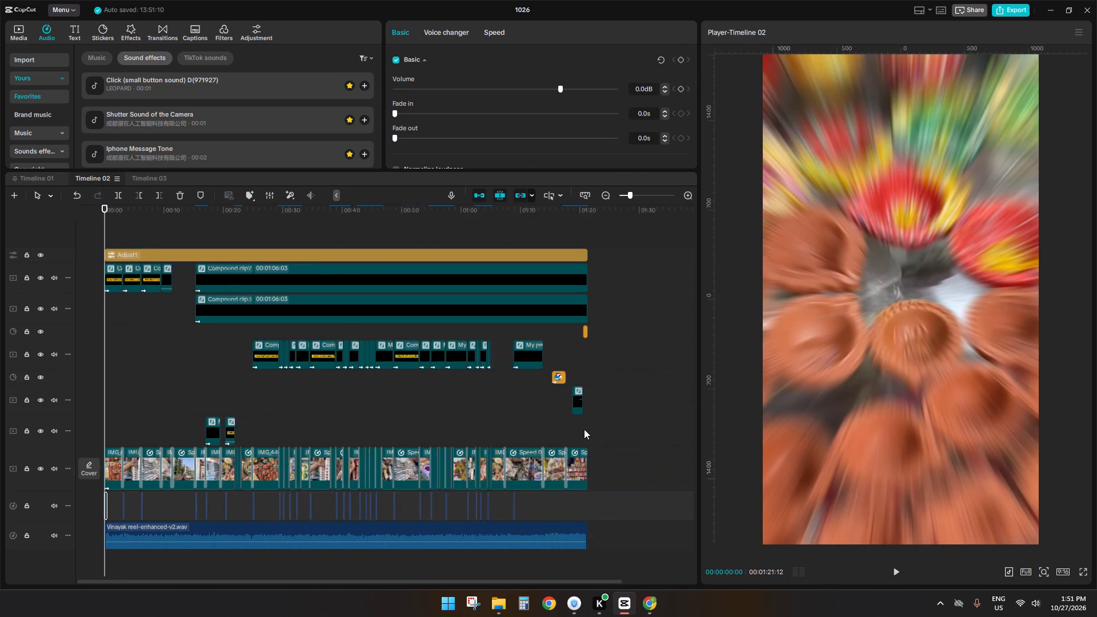
pyautogui.keyDown('ctrl'); pyautogui.scroll(-2, 584, 429); pyautogui.keyUp('ctrl')
pyautogui.keyDown('ctrl'); pyautogui.click(461, 358); pyautogui.keyUp('ctrl')
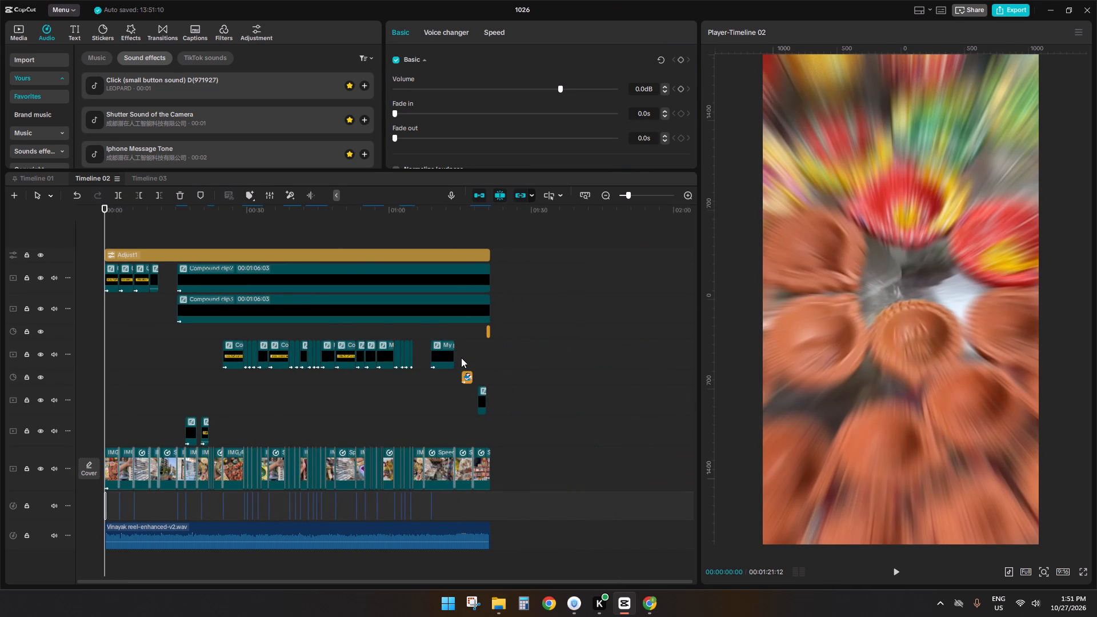
pyautogui.hotkey('ctrl', 'v')
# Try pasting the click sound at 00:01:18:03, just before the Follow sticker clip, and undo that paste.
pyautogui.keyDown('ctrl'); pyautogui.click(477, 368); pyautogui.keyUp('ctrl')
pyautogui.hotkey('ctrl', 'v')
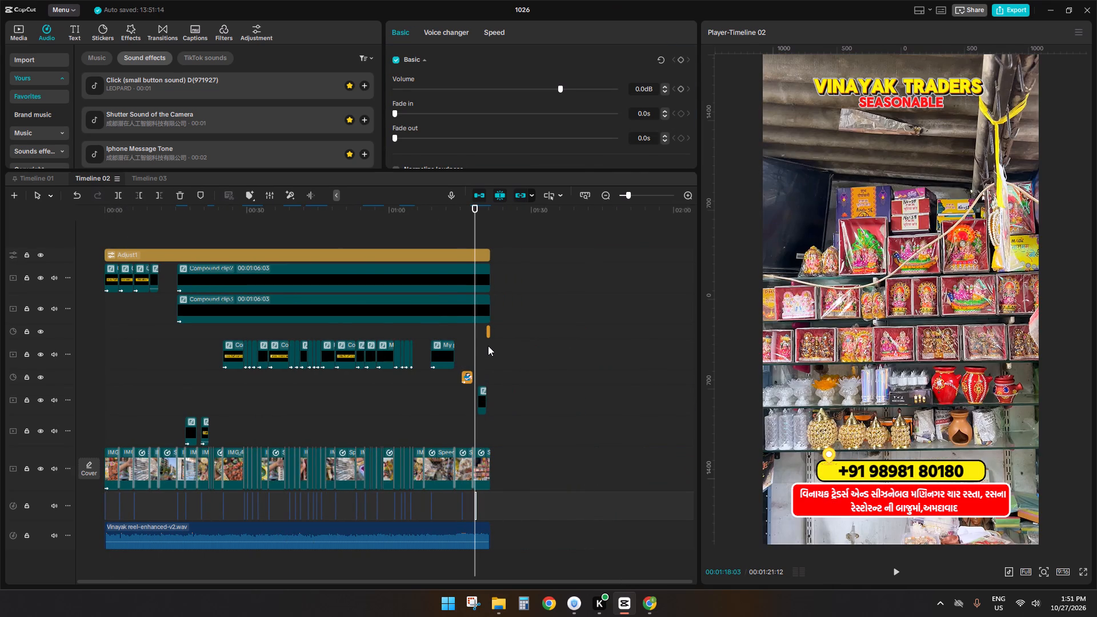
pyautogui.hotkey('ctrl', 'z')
# Paste the click sound at 00:01:18:22, the start of the last preset clip, and at the start of the final Follow sticker clip.
pyautogui.keyDown('ctrl'); pyautogui.scroll(5, 509, 366); pyautogui.keyUp('ctrl')
pyautogui.keyDown('ctrl'); pyautogui.doubleClick(522, 372); pyautogui.keyUp('ctrl')
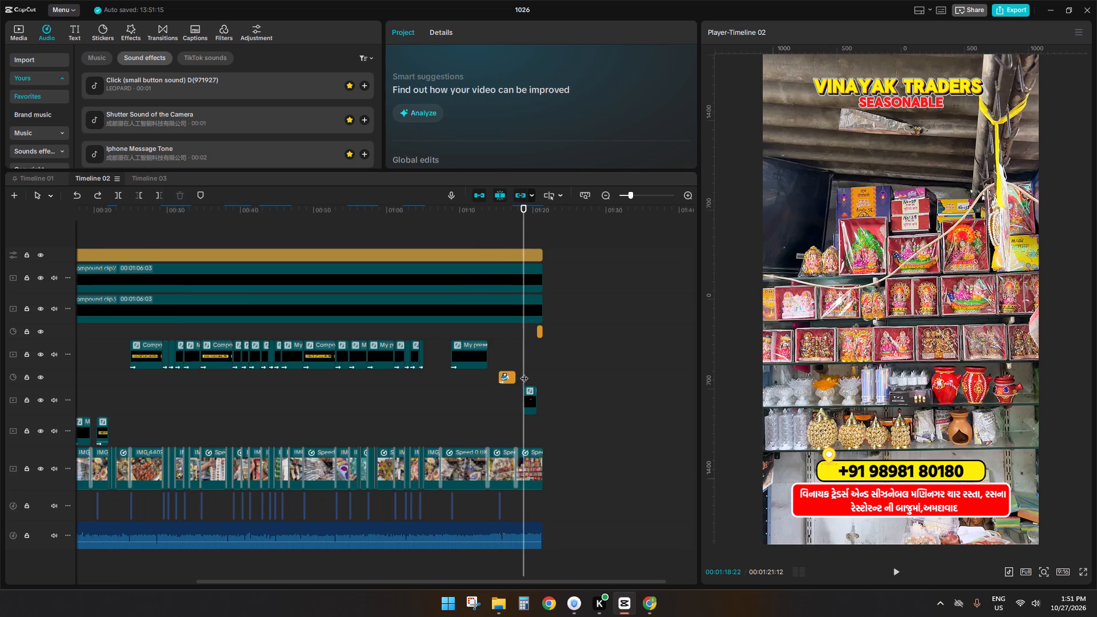
pyautogui.hotkey('ctrl', 'v')
pyautogui.keyDown('ctrl'); pyautogui.click(538, 338); pyautogui.keyUp('ctrl')
pyautogui.hotkey('ctrl', 'v')
# Add the Canon50DShutterClickSnglShotCa sound effect to the click sound track at the start of the fourth opening clip.
pyautogui.keyDown('ctrl'); pyautogui.click(478, 336); pyautogui.keyUp('ctrl')
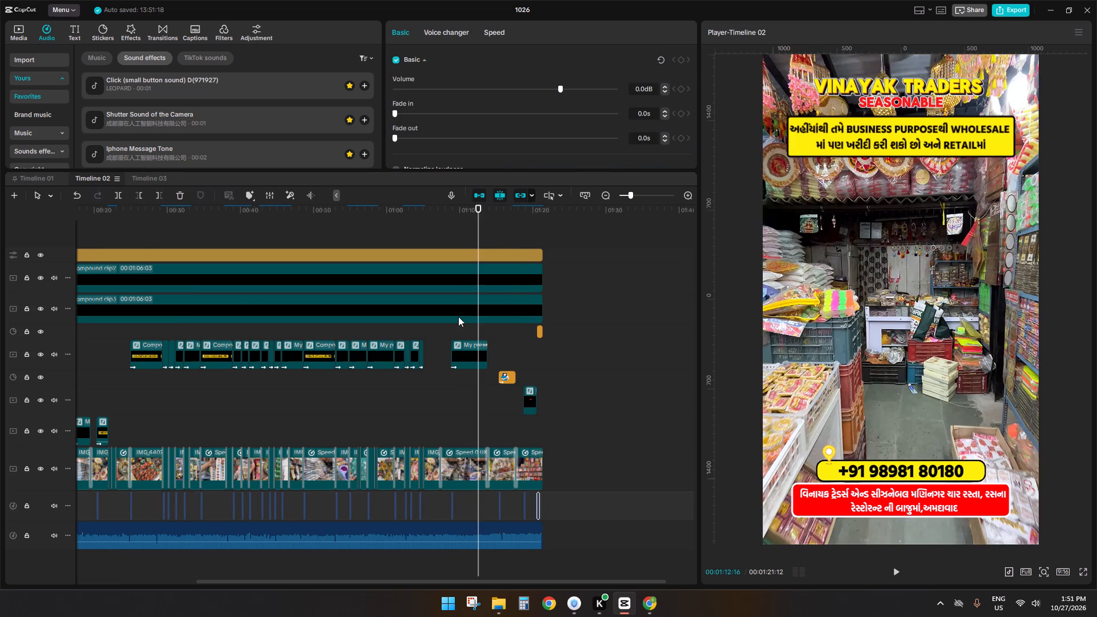
pyautogui.click(458, 316)
pyautogui.click(458, 324)
pyautogui.moveTo(458, 324); pyautogui.dragTo(0, 339)
pyautogui.keyDown('ctrl'); pyautogui.scroll(3, 259, 391); pyautogui.keyUp('ctrl')
pyautogui.keyDown('ctrl'); pyautogui.scroll(-1, 259, 391); pyautogui.keyUp('ctrl')
pyautogui.keyDown('ctrl'); pyautogui.scroll(1, 259, 391); pyautogui.keyUp('ctrl')
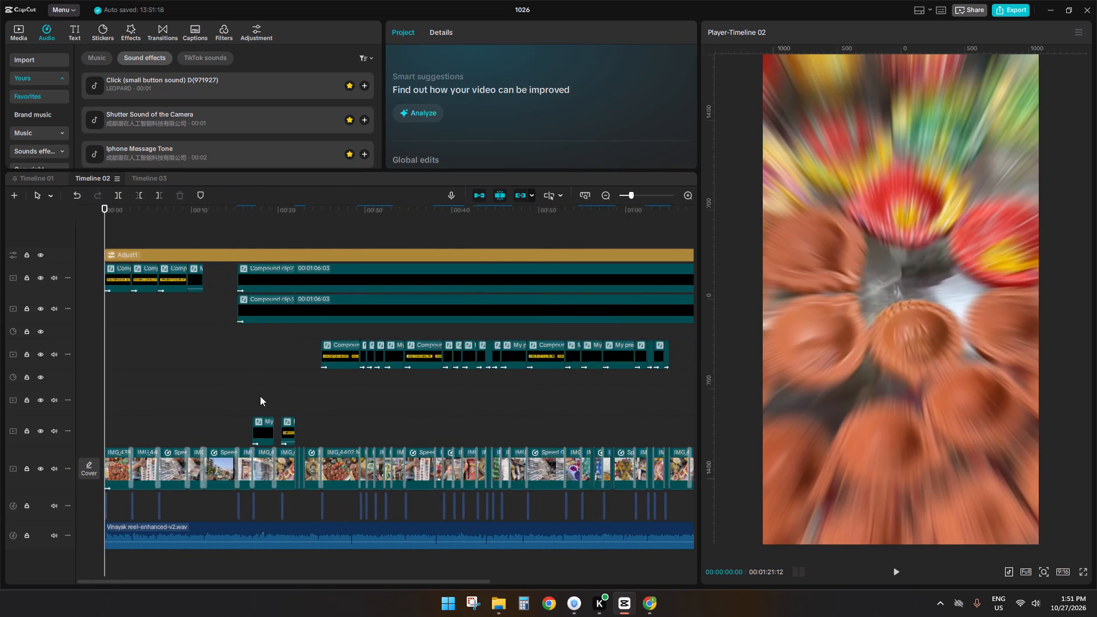
pyautogui.keyDown('ctrl'); pyautogui.scroll(13, 260, 396); pyautogui.keyUp('ctrl')
pyautogui.scroll(-4, 165, 107)
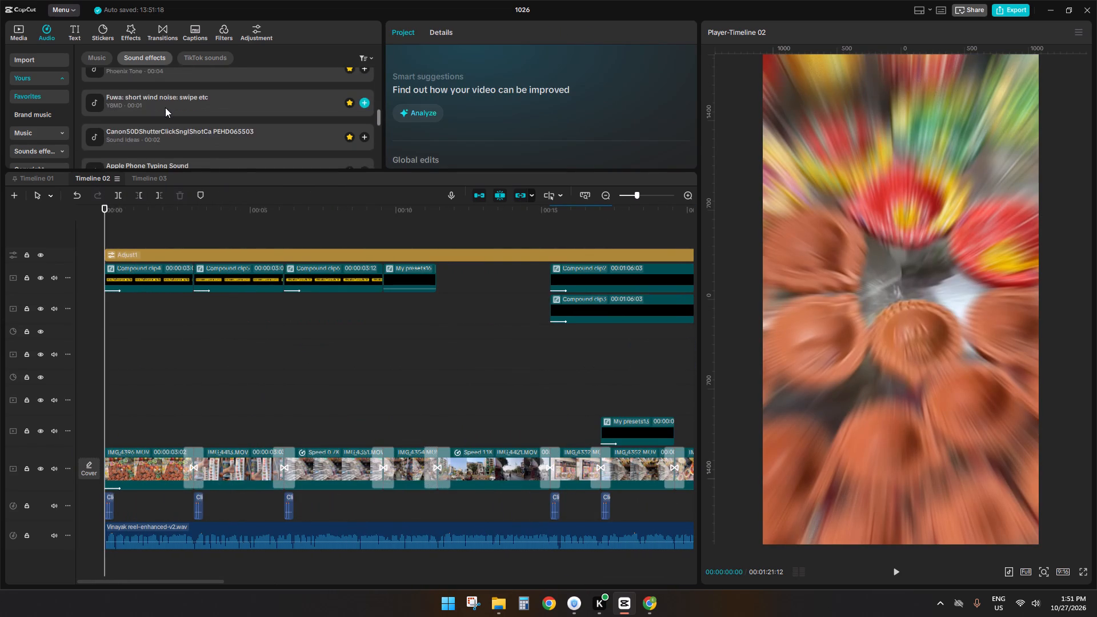
pyautogui.scroll(-2, 165, 107)
pyautogui.scroll(2, 166, 107)
pyautogui.click(154, 93)
pyautogui.moveTo(148, 85); pyautogui.dragTo(181, 82)
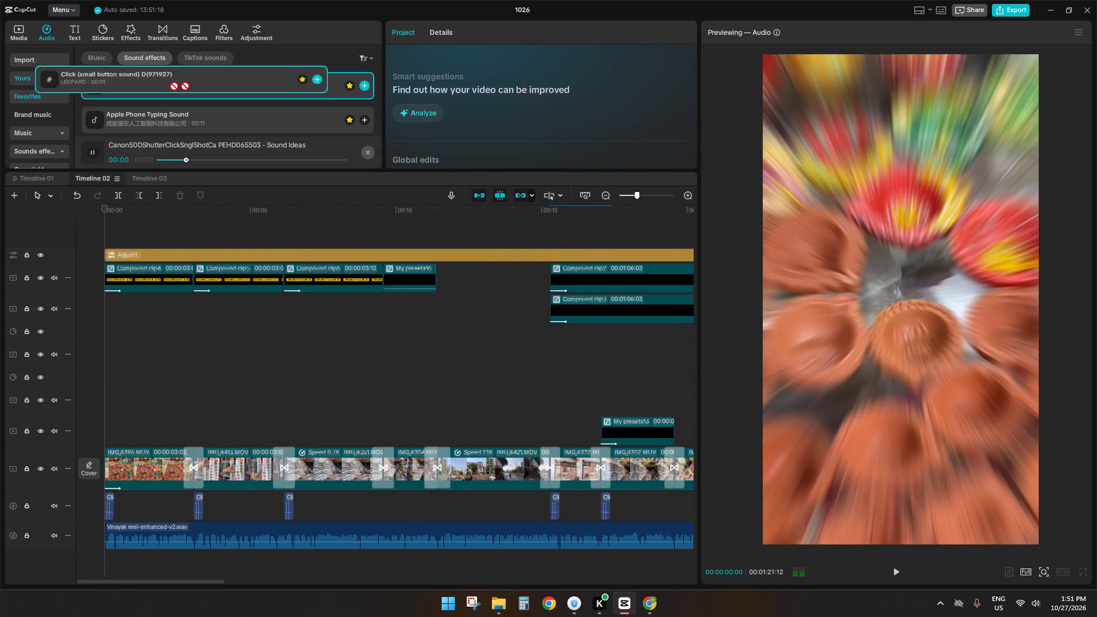
pyautogui.moveTo(181, 82); pyautogui.dragTo(385, 506)
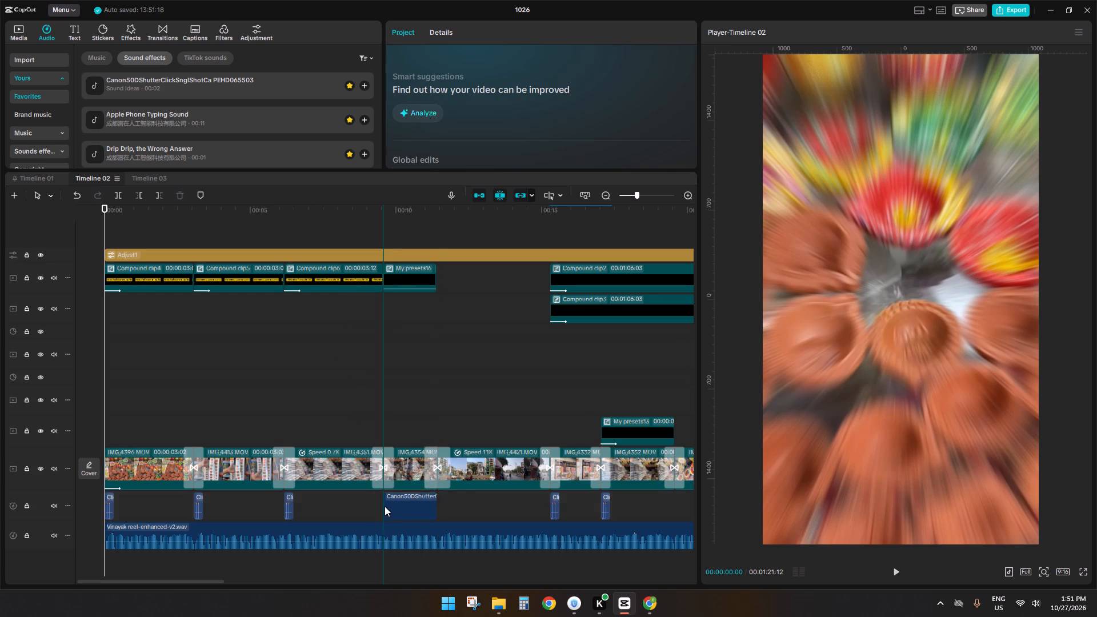
# Copy the camera shutter sound to 00:01:07:12 and to the following video transition, at either end of the IMG_4354 clip.
pyautogui.hotkey('ctrl', 'c')
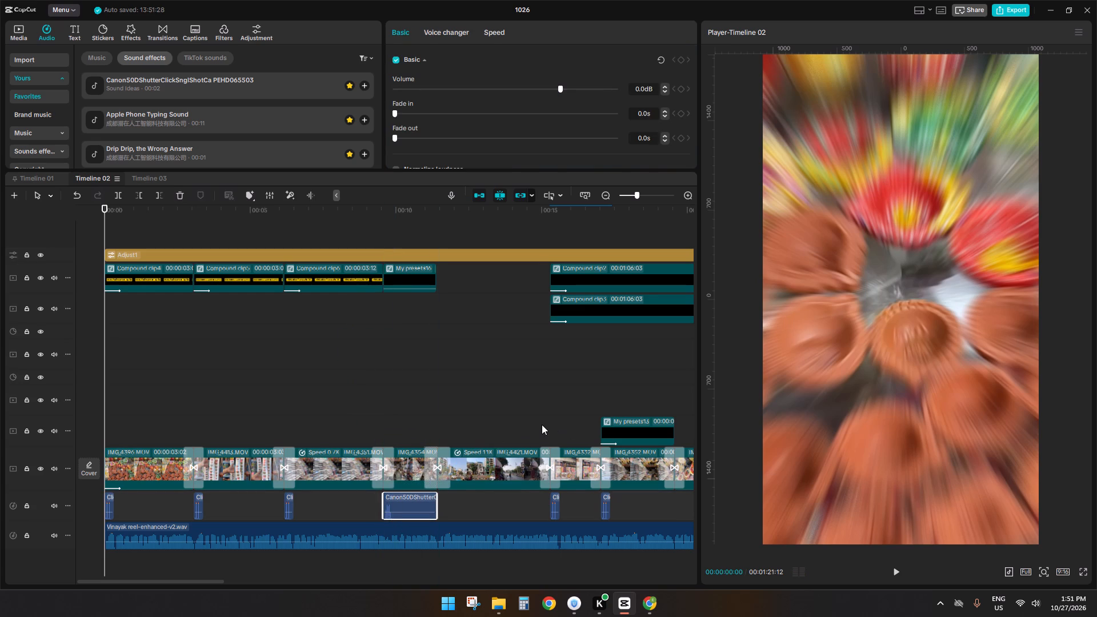
pyautogui.keyDown('ctrl'); pyautogui.scroll(-9, 542, 420); pyautogui.keyUp('ctrl')
pyautogui.keyDown('ctrl'); pyautogui.scroll(4, 450, 446); pyautogui.keyUp('ctrl')
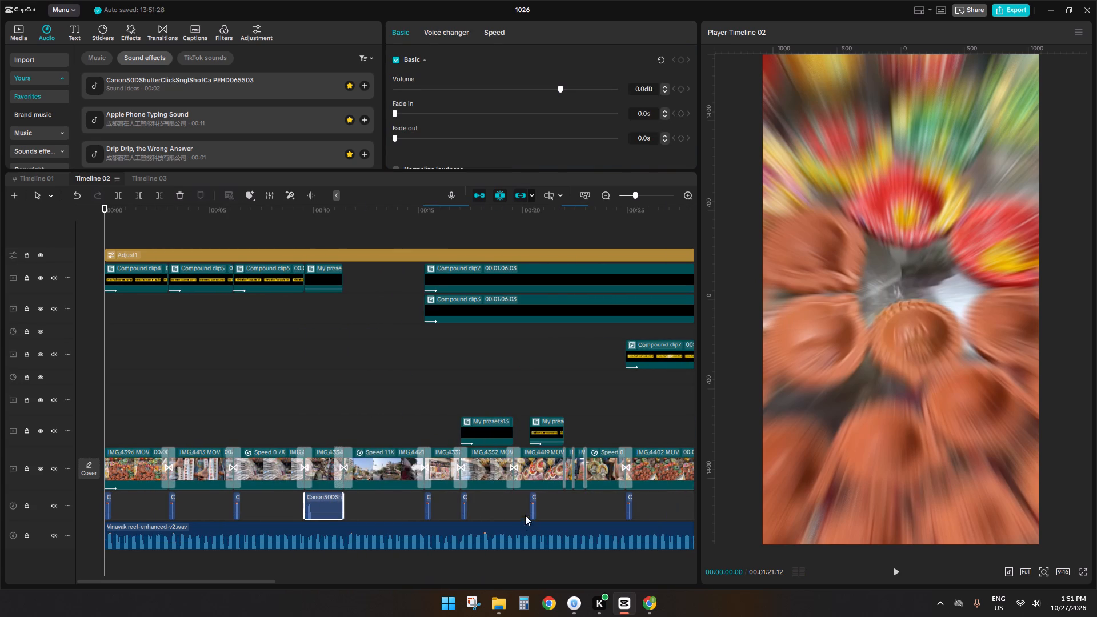
pyautogui.moveTo(241, 583); pyautogui.dragTo(458, 580)
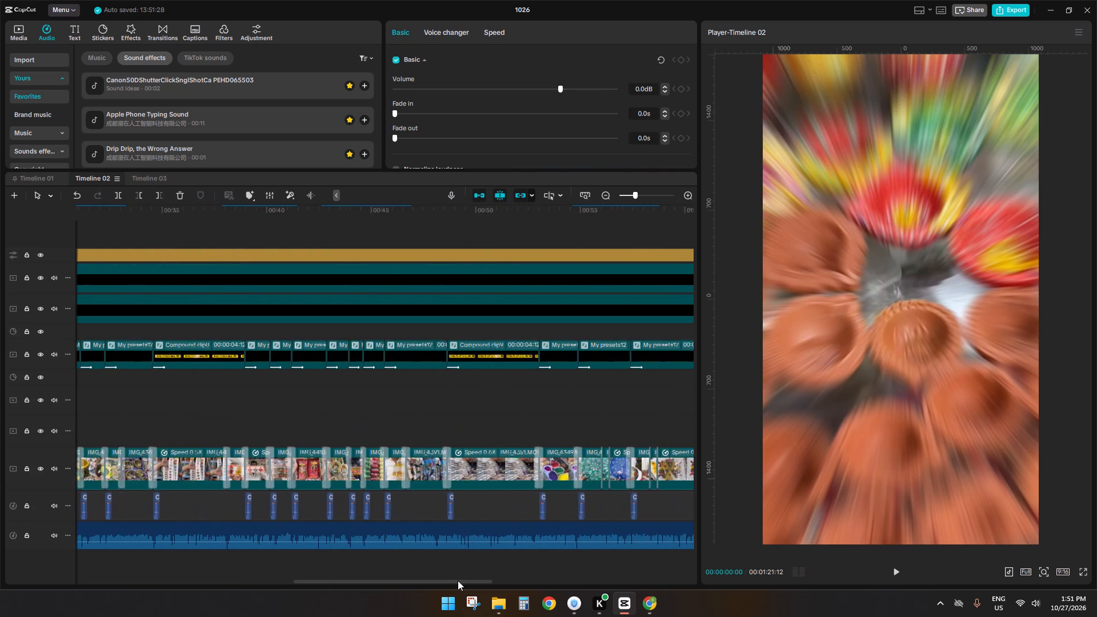
pyautogui.moveTo(458, 580); pyautogui.dragTo(663, 558)
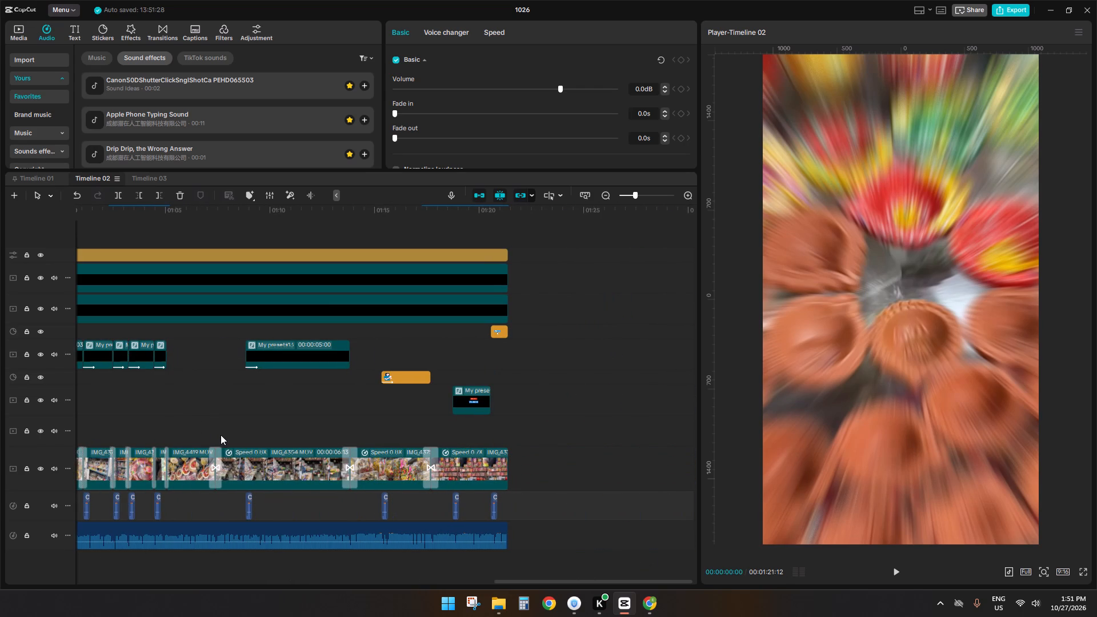
pyautogui.click(214, 435)
pyautogui.hotkey('ctrl', 'v')
pyautogui.keyDown('ctrl'); pyautogui.click(351, 430); pyautogui.keyUp('ctrl')
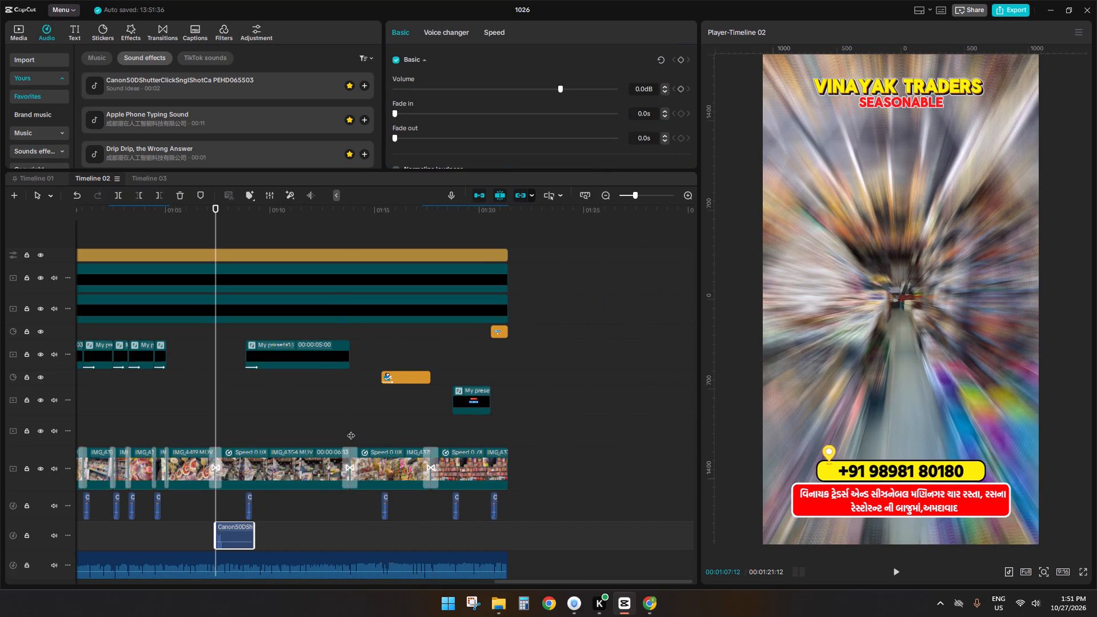
pyautogui.hotkey('ctrl', 'v')
# Play back the reel from about 00:00:11 to check the shutter sound and the transition after the fourth opening clip.
pyautogui.keyDown('ctrl'); pyautogui.click(397, 417); pyautogui.keyUp('ctrl')
pyautogui.moveTo(397, 417); pyautogui.dragTo(0, 407)
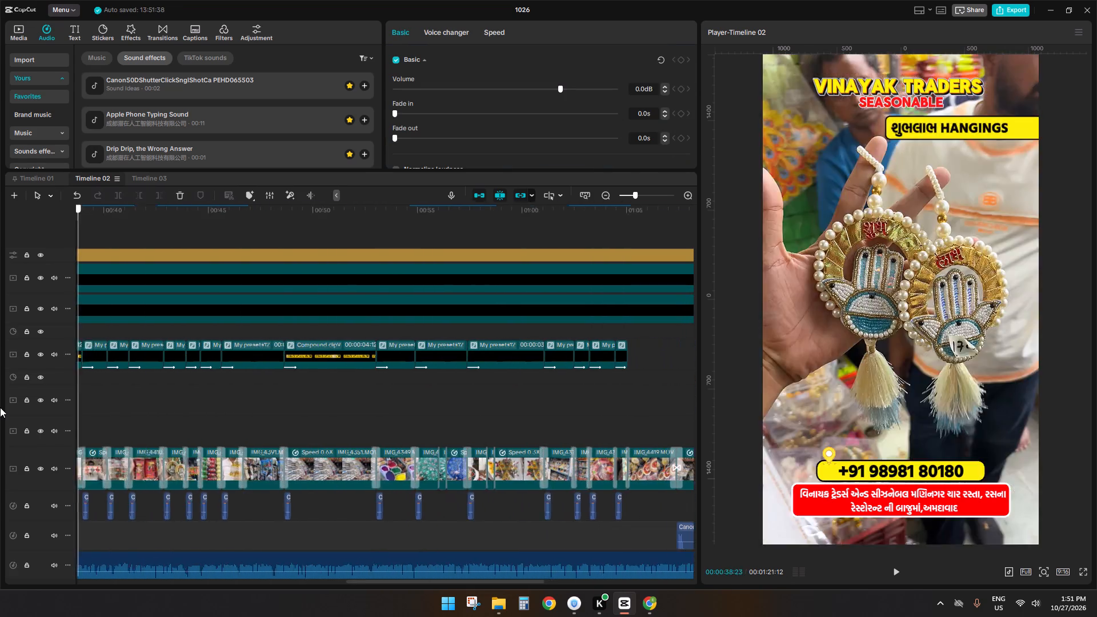
pyautogui.moveTo(0, 407); pyautogui.dragTo(0, 404)
pyautogui.click(302, 413)
pyautogui.click(292, 412)
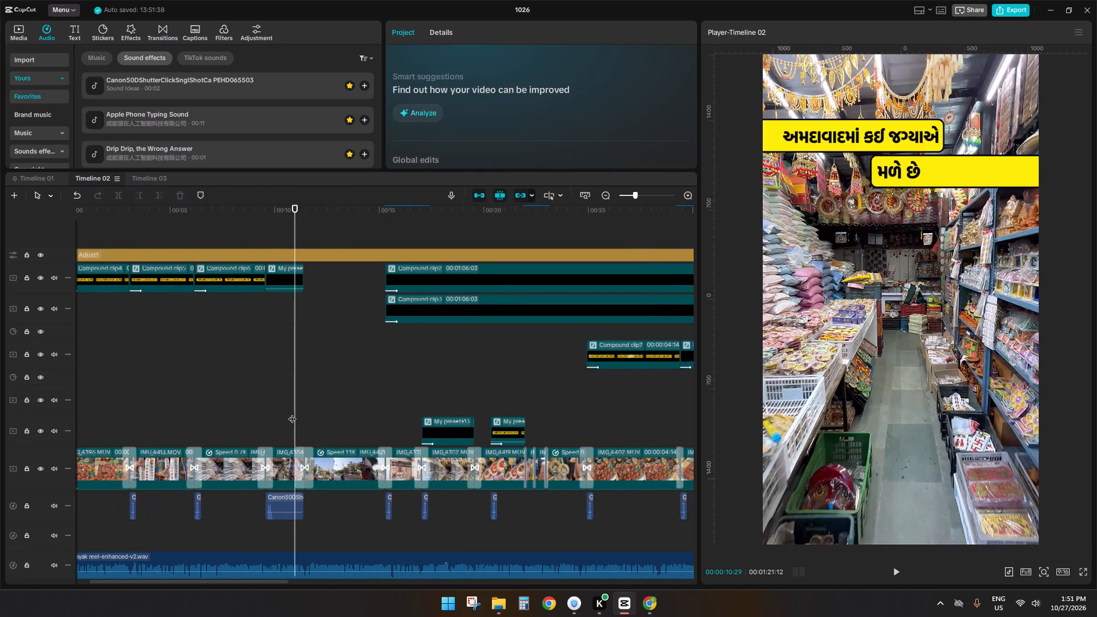
pyautogui.press('space')
pyautogui.keyDown('ctrl'); pyautogui.scroll(10, 362, 440); pyautogui.keyUp('ctrl')
pyautogui.press('space')
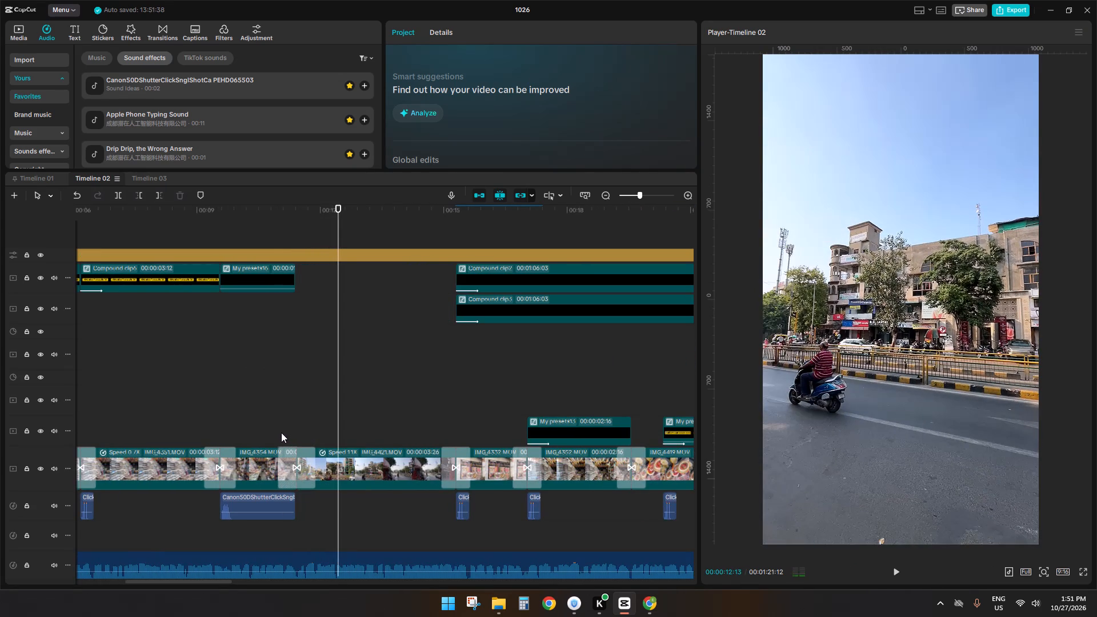
pyautogui.click(280, 432)
pyautogui.press('space')
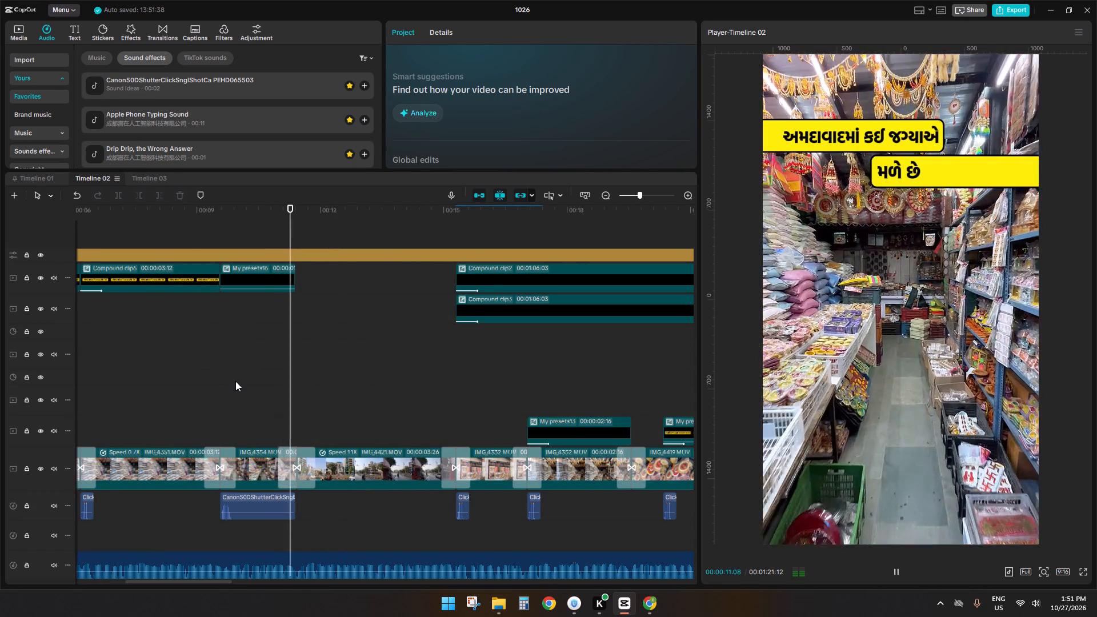
pyautogui.keyDown('ctrl'); pyautogui.scroll(-15, 235, 381); pyautogui.keyUp('ctrl')
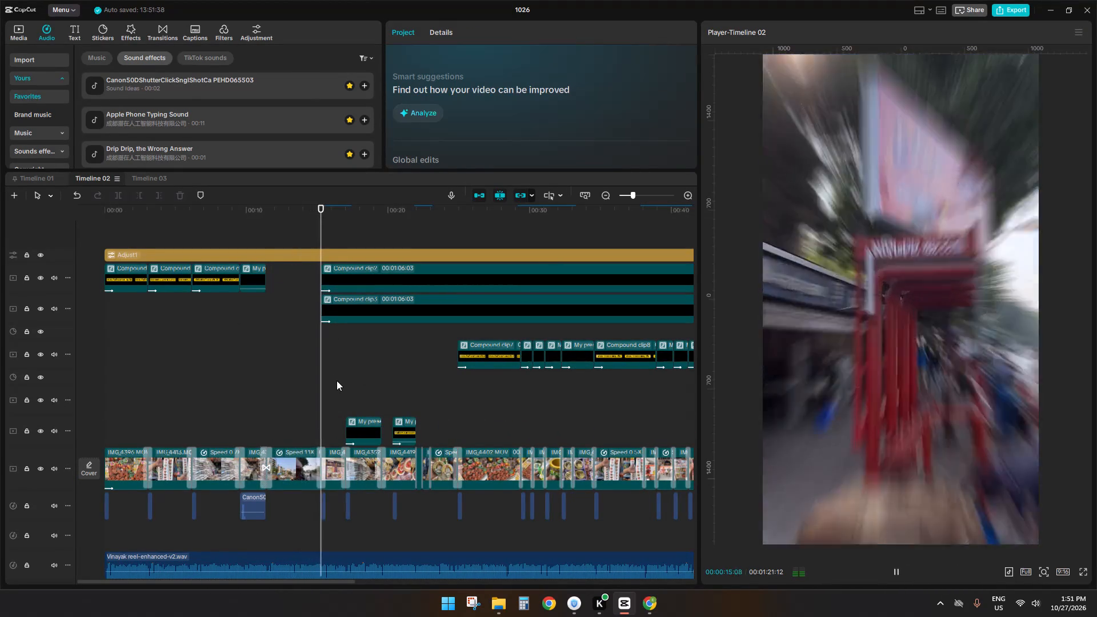
pyautogui.keyDown('ctrl'); pyautogui.scroll(-5, 337, 380); pyautogui.keyUp('ctrl')
pyautogui.press('space')
# Import the Saavariya _ Aum Mangalam Singlem song video from the Desktop's Bg Song folder into the project media.
pyautogui.click(351, 408)
pyautogui.moveTo(351, 408); pyautogui.dragTo(0, 424)
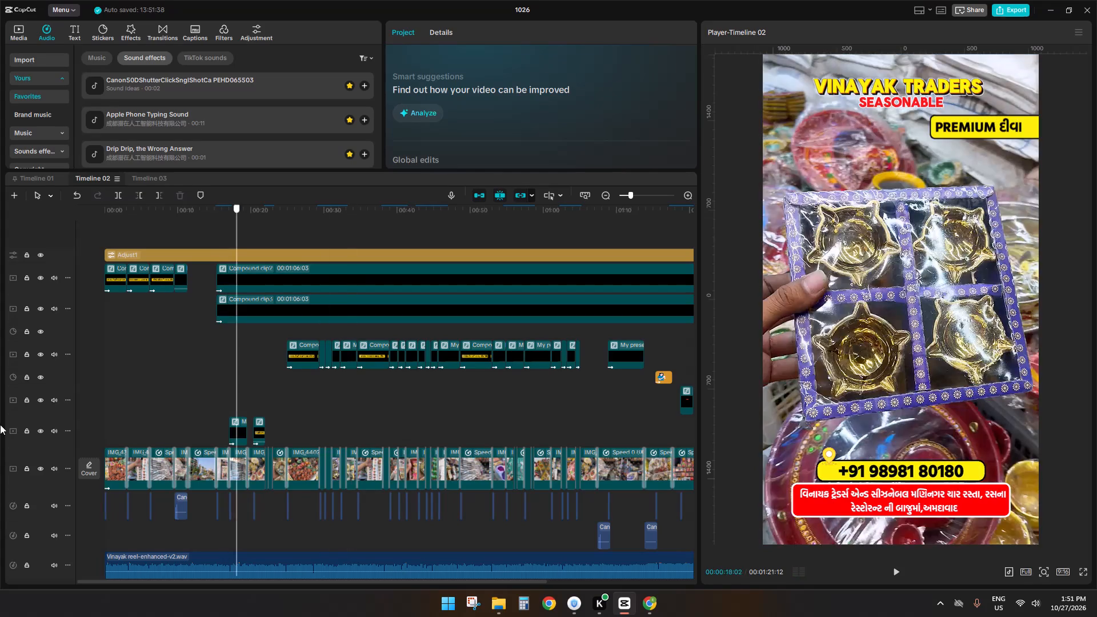
pyautogui.moveTo(0, 424); pyautogui.dragTo(0, 435)
pyautogui.click(6, 22)
pyautogui.click(17, 32)
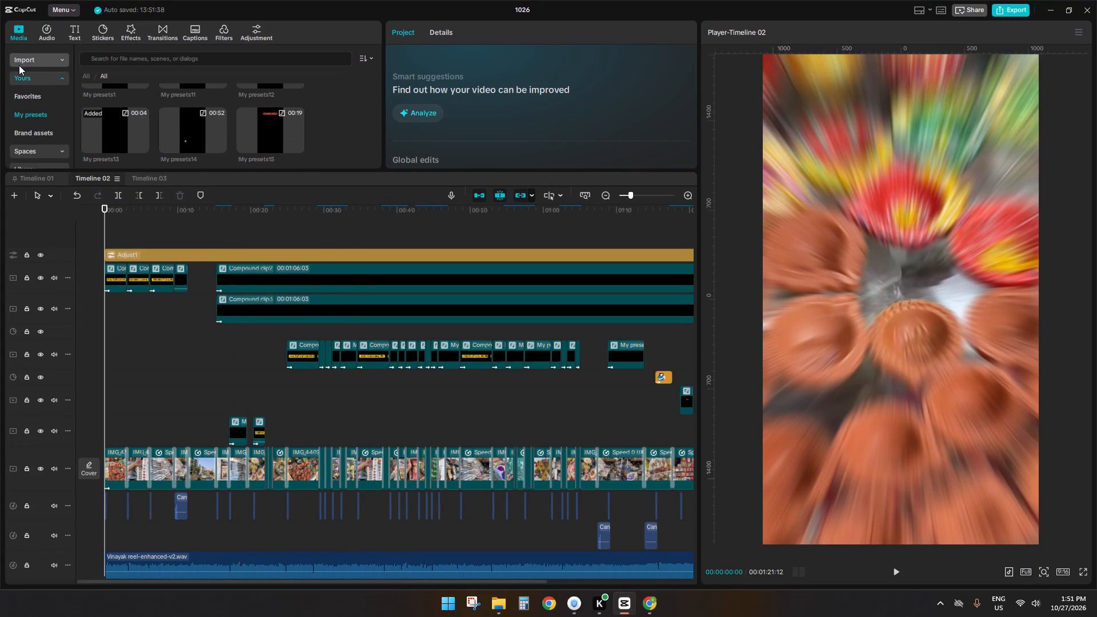
pyautogui.click(22, 66)
pyautogui.click(89, 79)
pyautogui.doubleClick(90, 63)
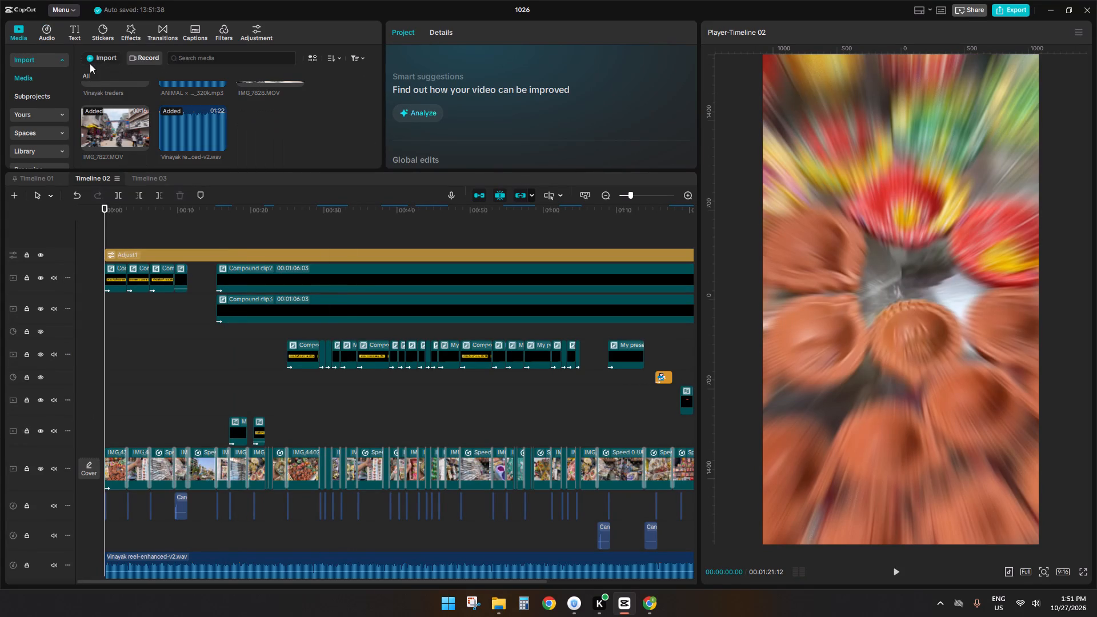
pyautogui.click(109, 60)
pyautogui.click(127, 79)
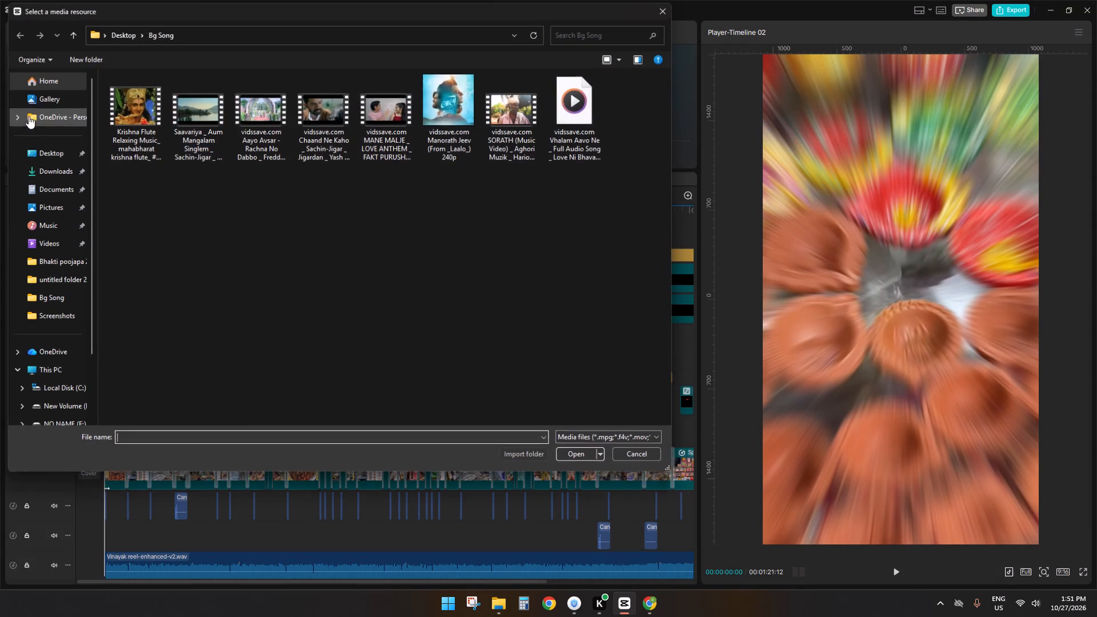
pyautogui.click(38, 154)
pyautogui.click(47, 165)
pyautogui.click(47, 153)
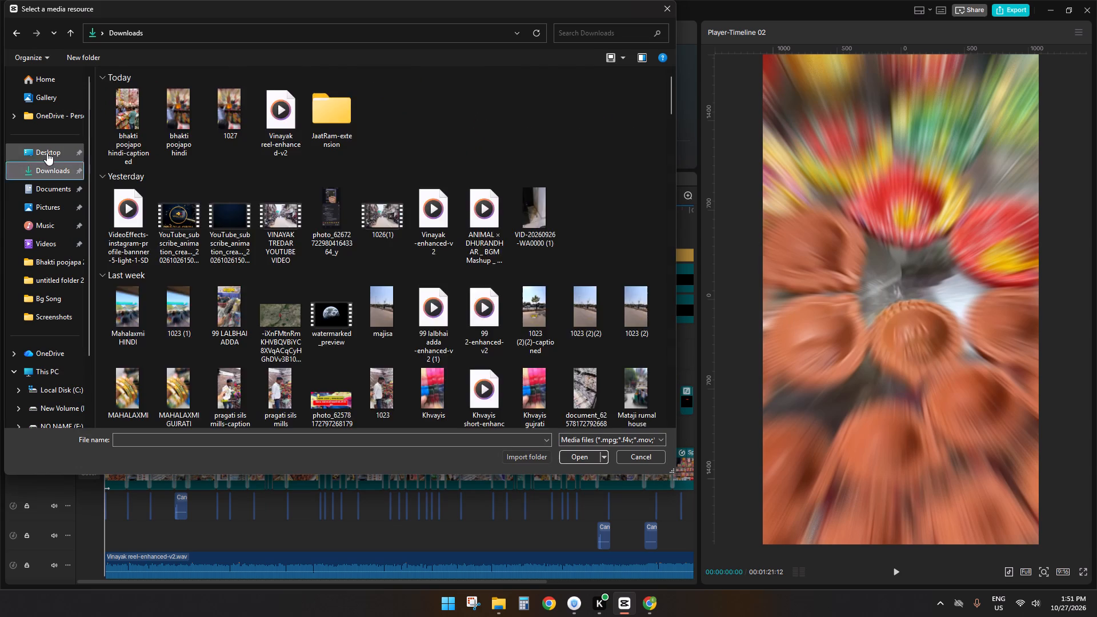
pyautogui.doubleClick(249, 102)
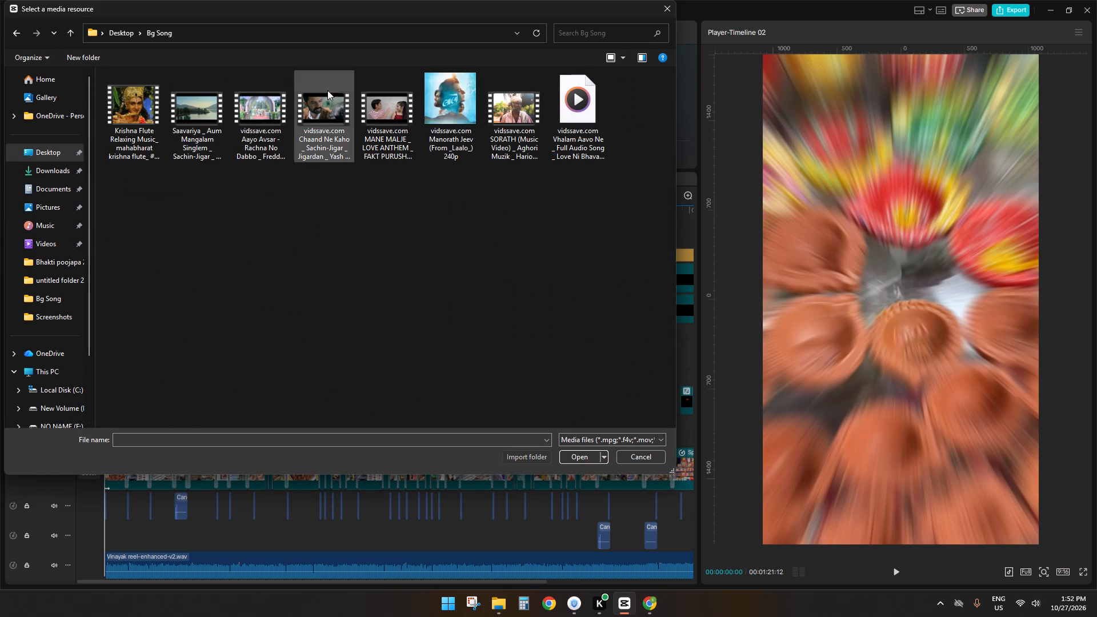
pyautogui.doubleClick(211, 117)
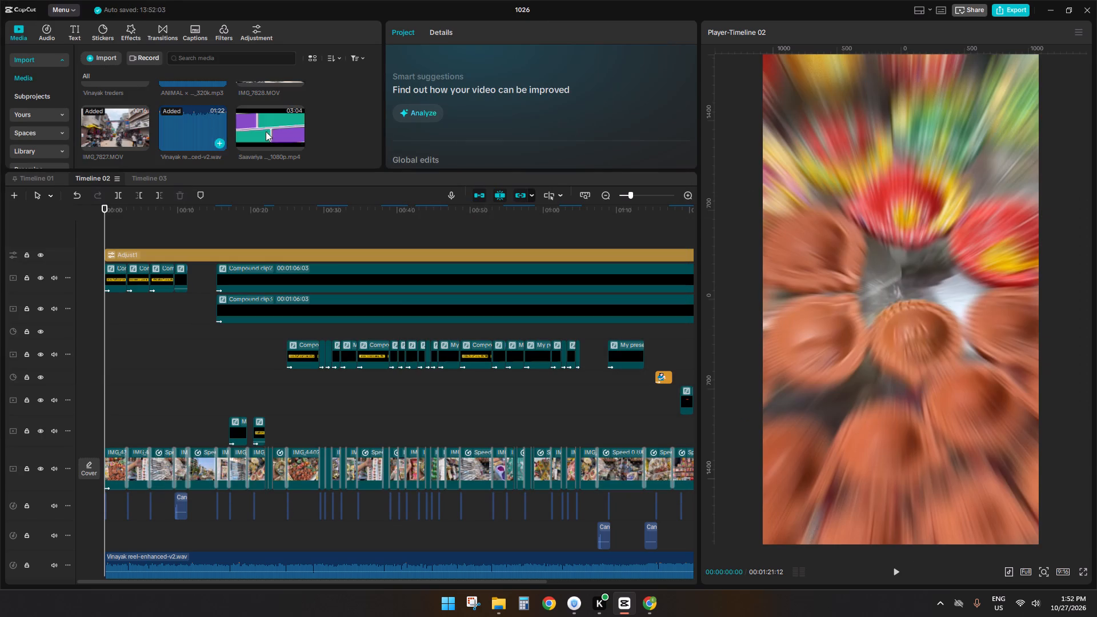
# Place the Saavariya song video at the timeline start, extract its audio, and delete the video clip.
pyautogui.moveTo(248, 118); pyautogui.dragTo(72, 344)
pyautogui.rightClick(173, 354)
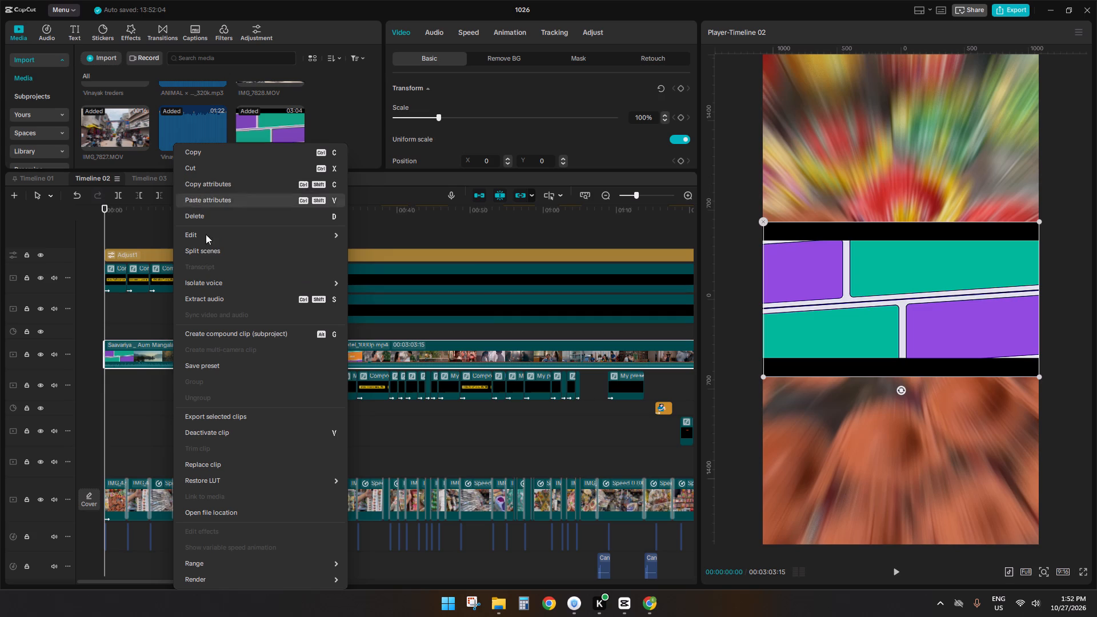
pyautogui.click(210, 295)
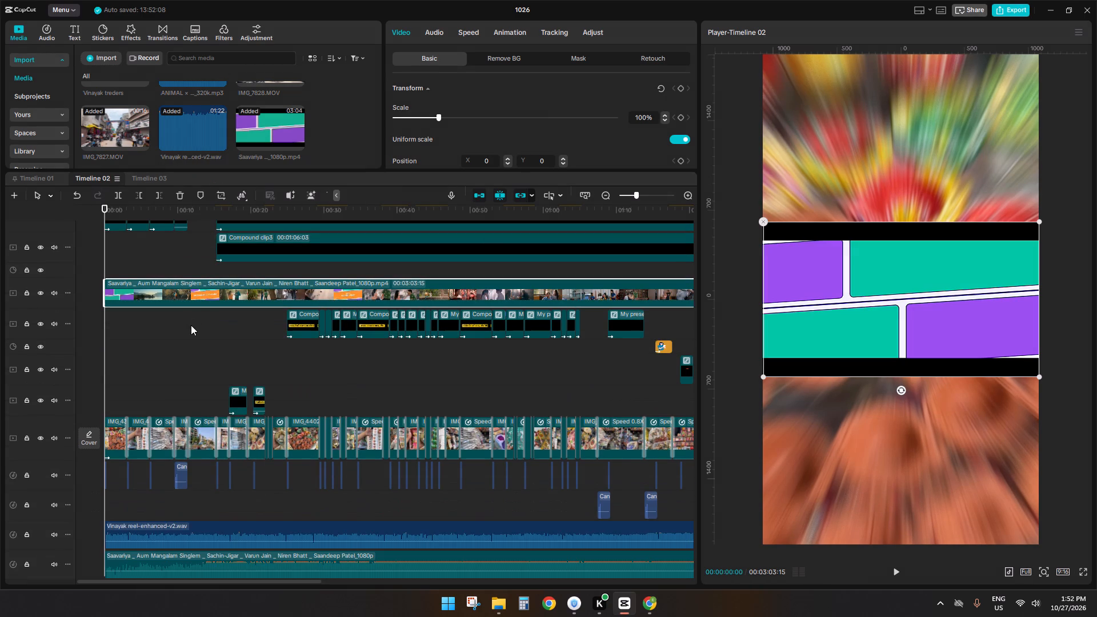
pyautogui.press('d')
# Trim off the Saavariya song audio before 00:01:35:01 and place the remaining part at the timeline start.
pyautogui.press('space')
pyautogui.keyDown('ctrl'); pyautogui.scroll(-8, 281, 524); pyautogui.keyUp('ctrl')
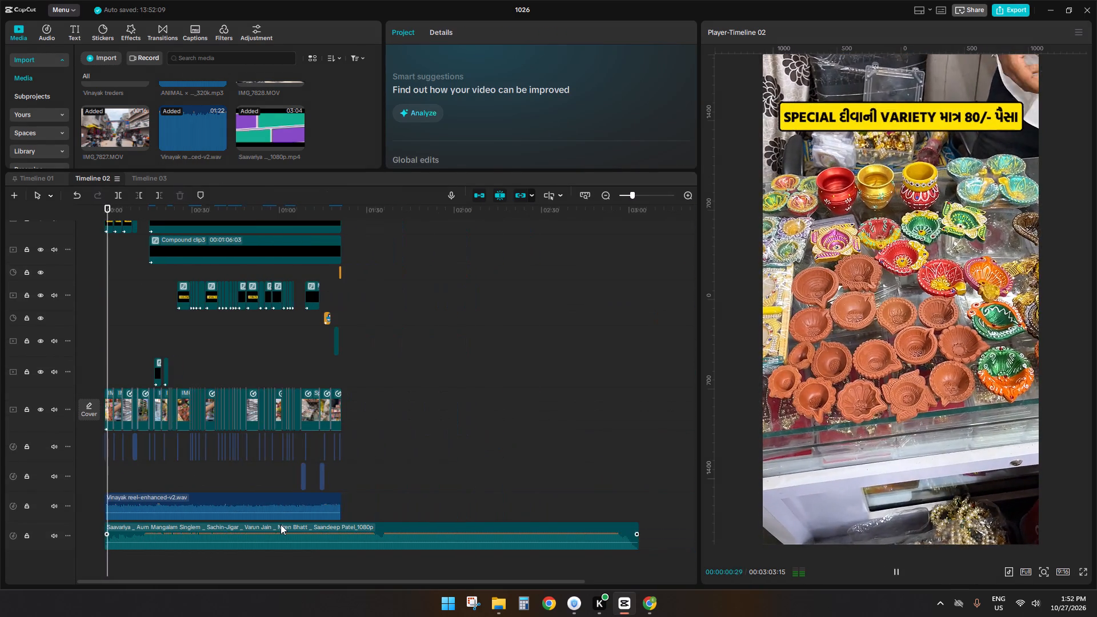
pyautogui.click(379, 503)
pyautogui.press('space')
pyautogui.press('space')
pyautogui.press('space')
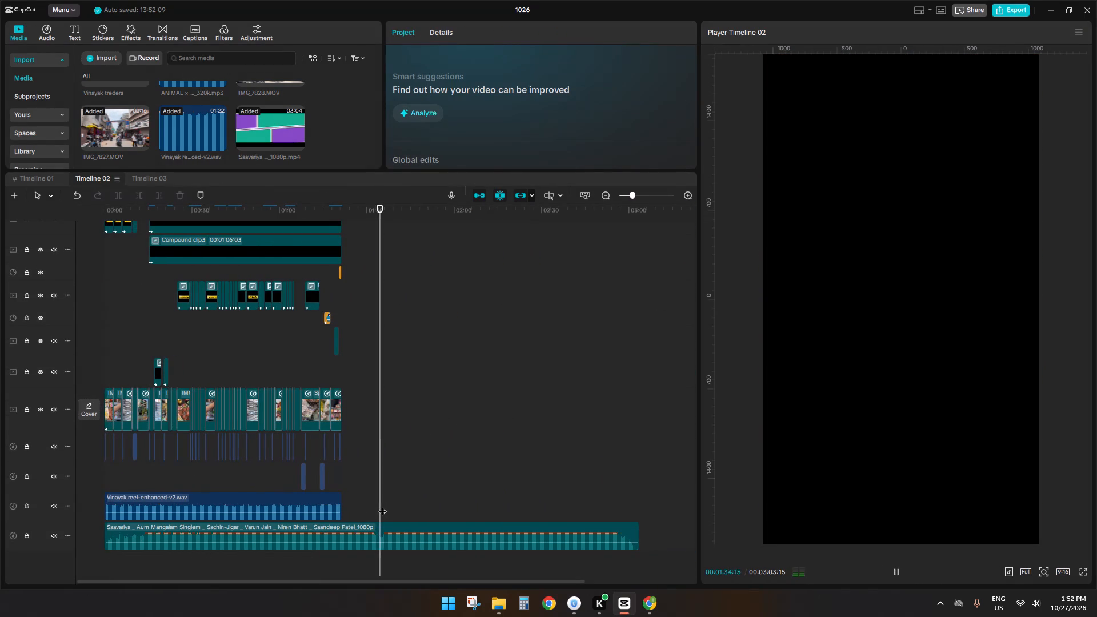
pyautogui.press('space')
pyautogui.click(387, 546)
pyautogui.press('q')
pyautogui.moveTo(406, 540); pyautogui.dragTo(5, 518)
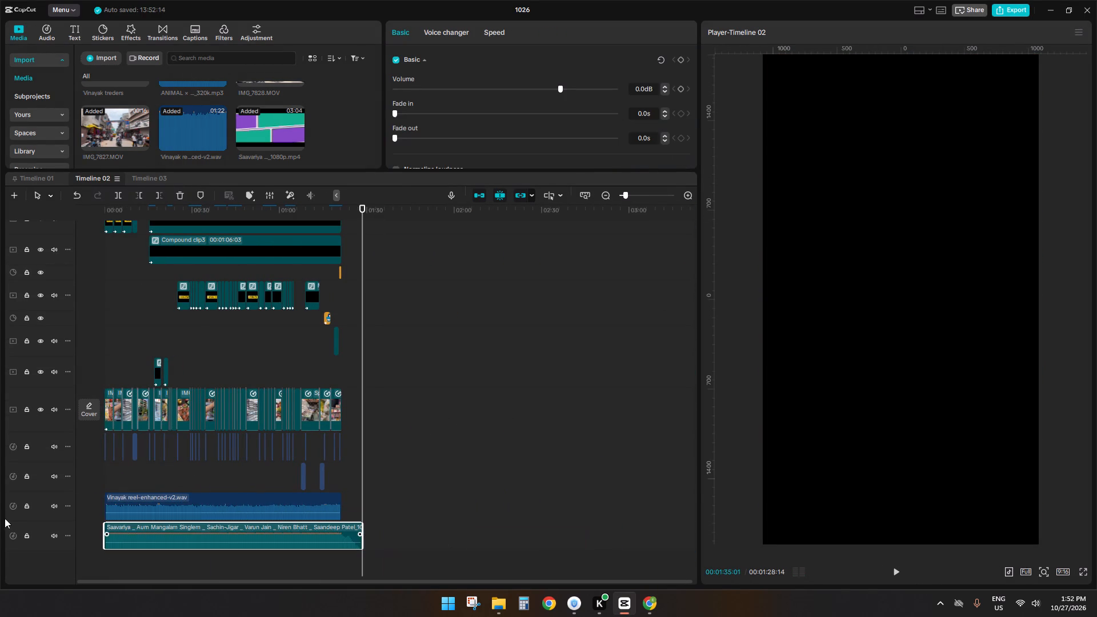
# Split the Saavariya song audio at 00:01:21:12, where the reel ends, and delete the excess.
pyautogui.click(340, 484)
pyautogui.click(339, 534)
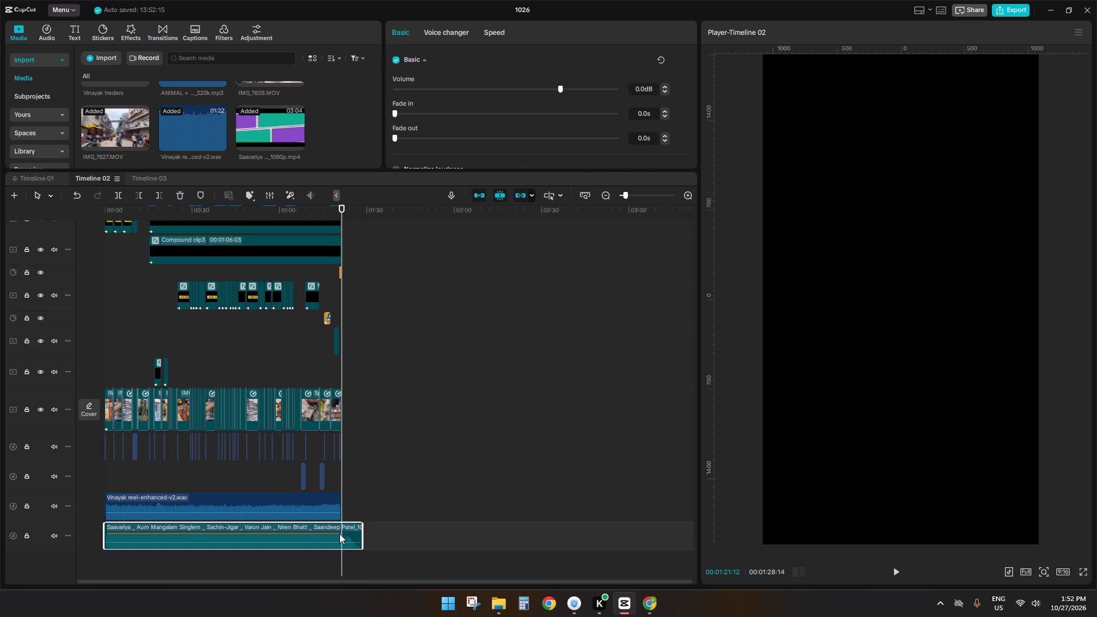
pyautogui.press('s')
pyautogui.press('d')
# Lower the volume of the Saavariya background song audio.
pyautogui.click(310, 539)
pyautogui.click(475, 91)
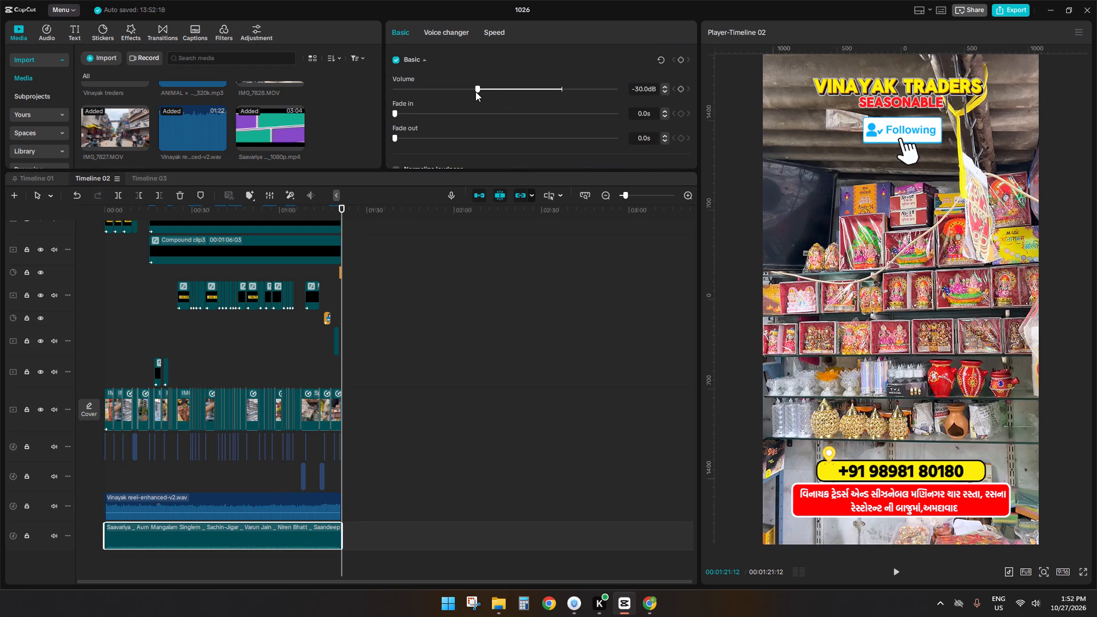
pyautogui.moveTo(475, 91); pyautogui.dragTo(495, 93)
# Play the reel from the start and set the Vinayak reel-enhanced-v2.wav voiceover volume to 4.7 dB.
pyautogui.click(190, 482)
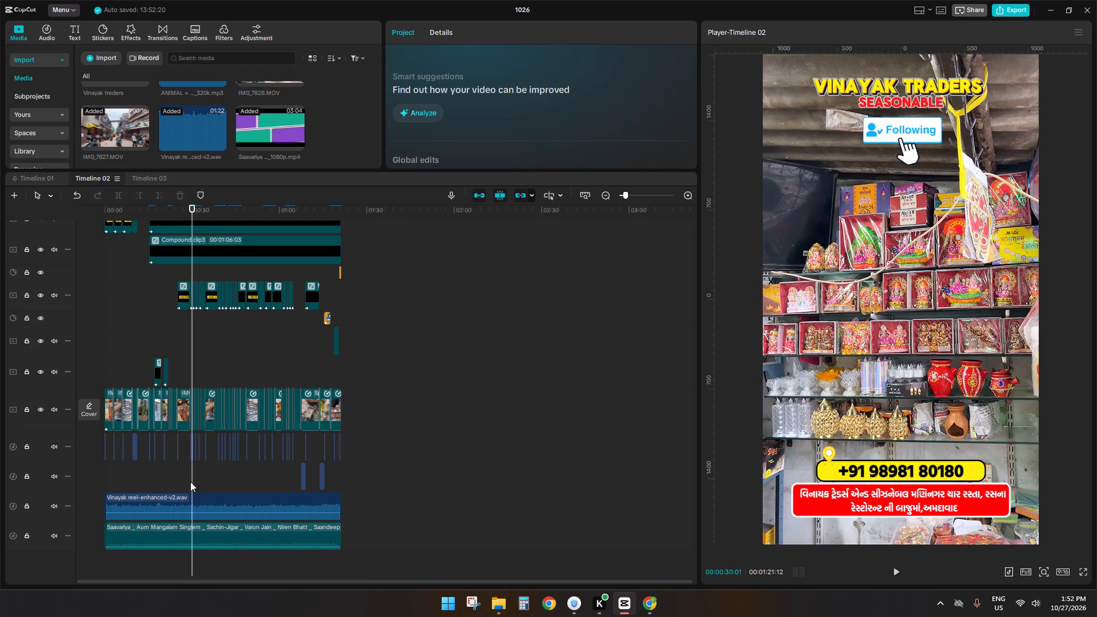
pyautogui.moveTo(190, 482); pyautogui.dragTo(0, 454)
pyautogui.press('space')
pyautogui.click(147, 504)
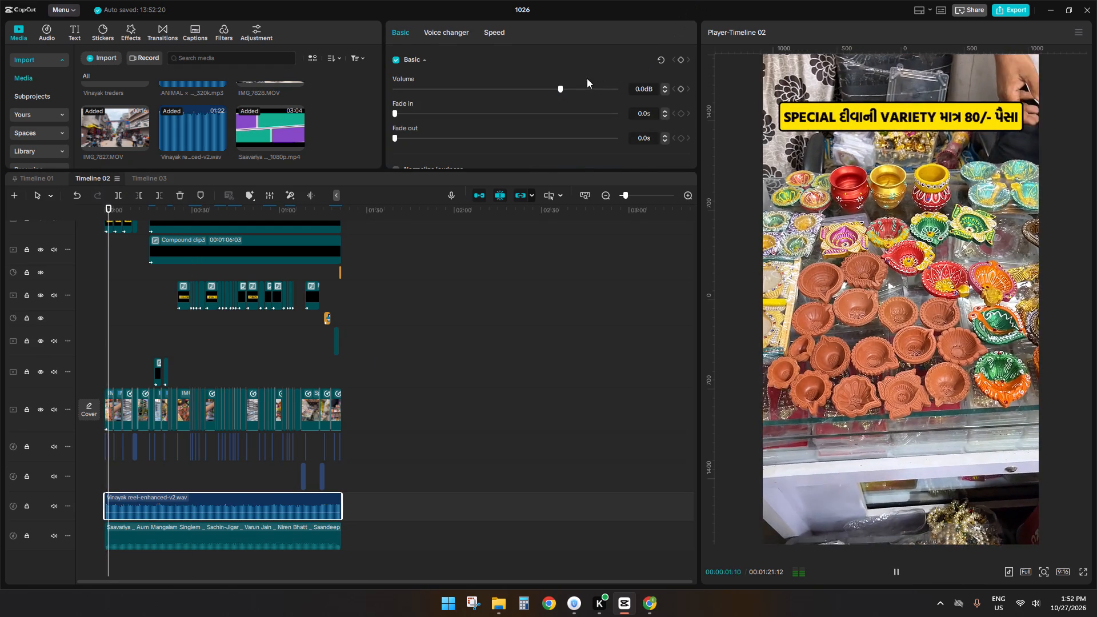
pyautogui.click(571, 86)
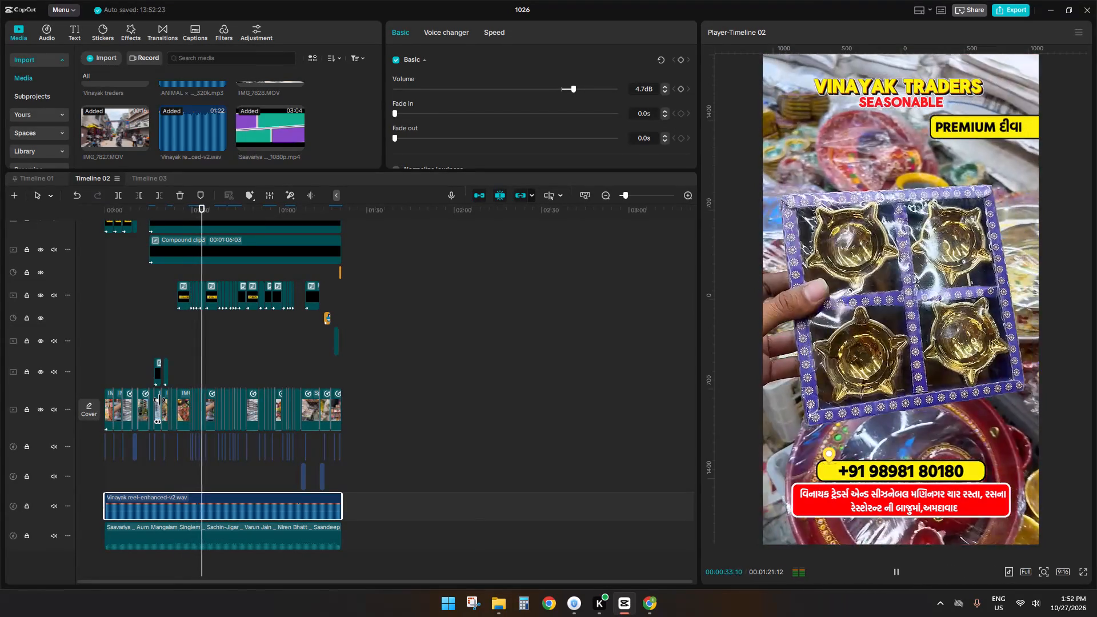
# Shift the click sound effect just after 00:00:30 slightly later to line up with the cut to the ceramic diya clip.
pyautogui.keyDown('ctrl'); pyautogui.scroll(11, 254, 367); pyautogui.keyUp('ctrl')
pyautogui.keyDown('ctrl'); pyautogui.scroll(-1, 253, 370); pyautogui.keyUp('ctrl')
pyautogui.keyDown('ctrl'); pyautogui.scroll(3, 253, 370); pyautogui.keyUp('ctrl')
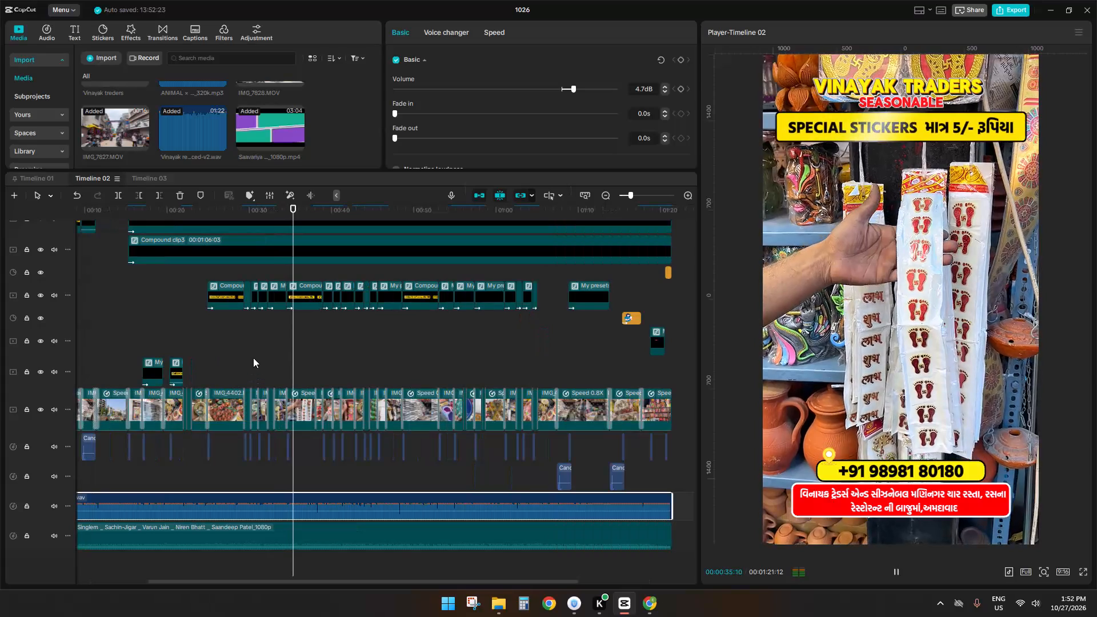
pyautogui.click(247, 350)
pyautogui.doubleClick(246, 349)
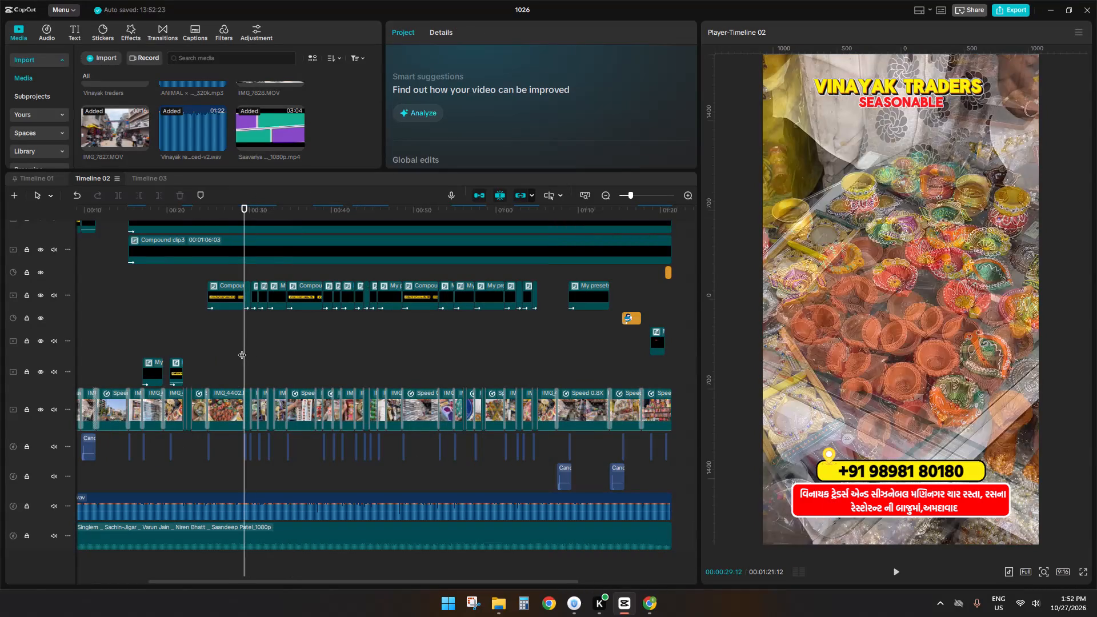
pyautogui.press('space')
pyautogui.press('space')
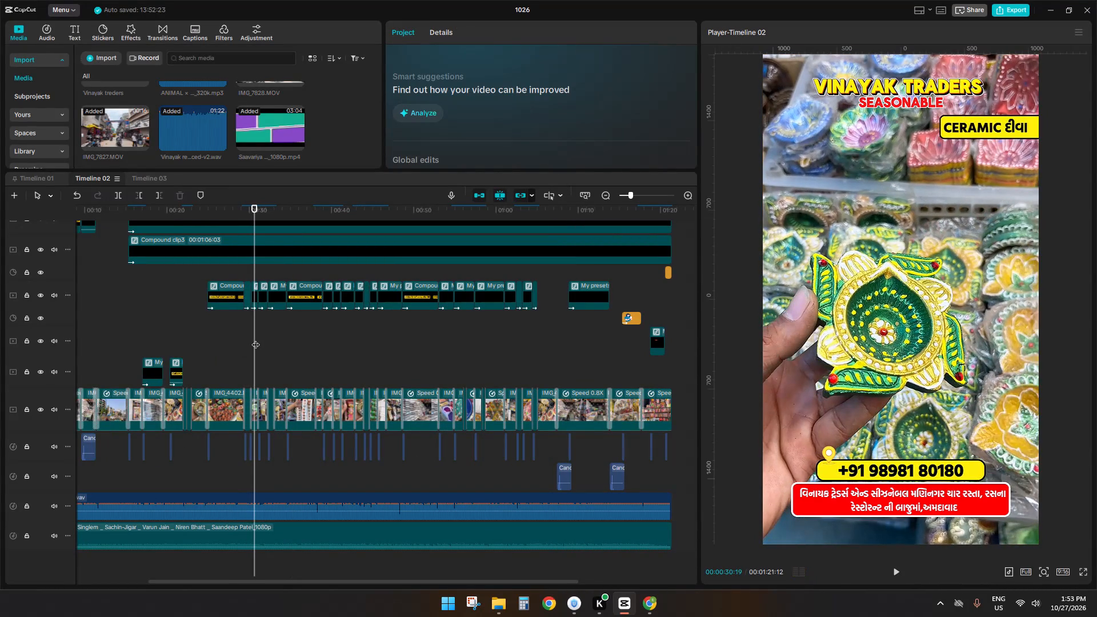
pyautogui.click(255, 339)
pyautogui.keyDown('ctrl'); pyautogui.scroll(11, 266, 363); pyautogui.keyUp('ctrl')
pyautogui.keyDown('ctrl'); pyautogui.scroll(11, 269, 374); pyautogui.keyUp('ctrl')
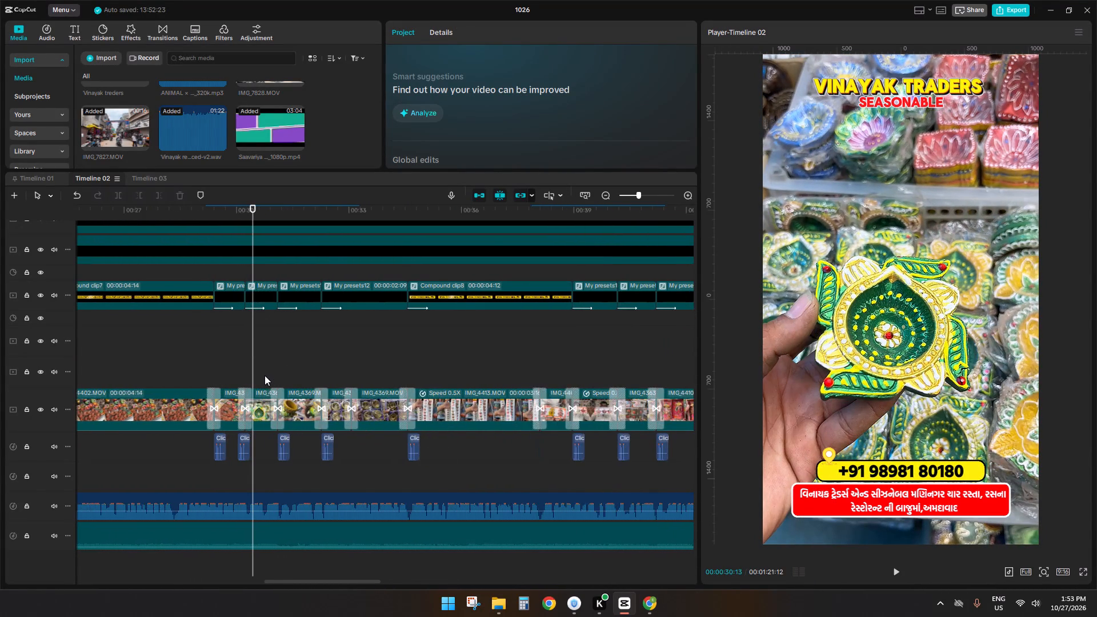
pyautogui.keyDown('ctrl'); pyautogui.scroll(5, 265, 375); pyautogui.keyUp('ctrl')
pyautogui.click(242, 362)
pyautogui.moveTo(242, 444); pyautogui.dragTo(249, 444)
# Play the reel from around 00:00:30 to check the click sound timing against the product cuts.
pyautogui.press('space')
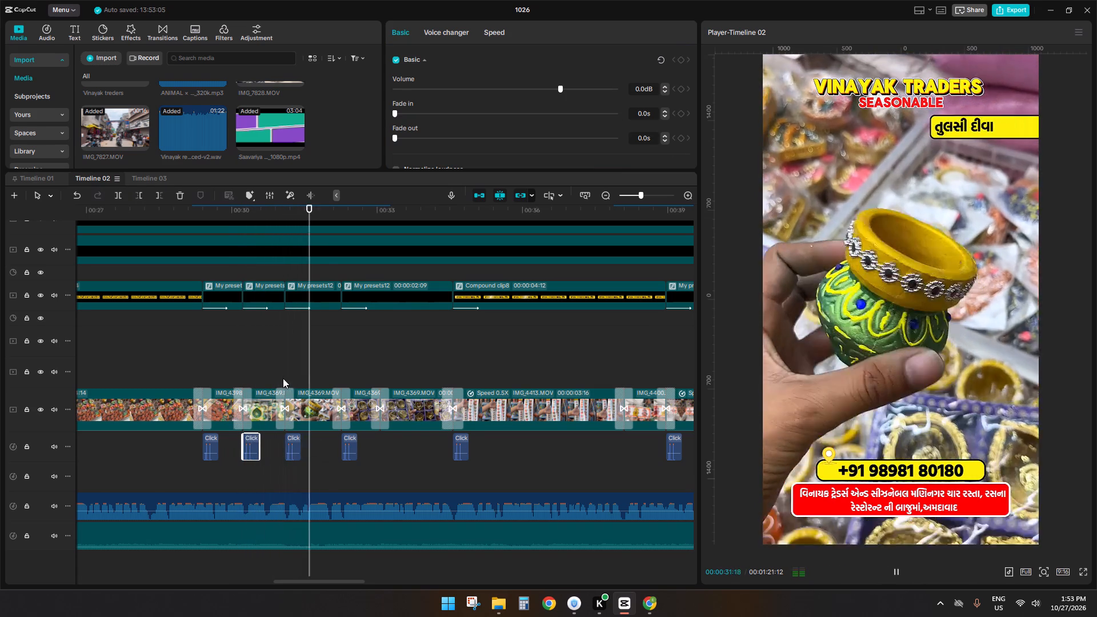
pyautogui.click(283, 376)
pyautogui.press('space')
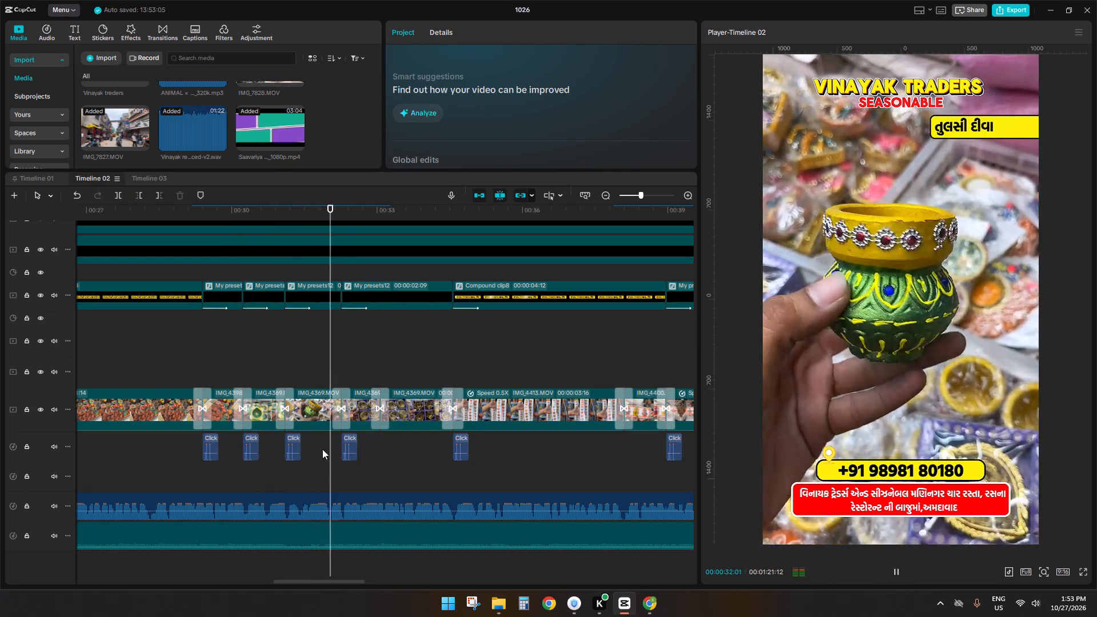
pyautogui.keyDown('ctrl'); pyautogui.scroll(-17, 313, 448); pyautogui.keyUp('ctrl')
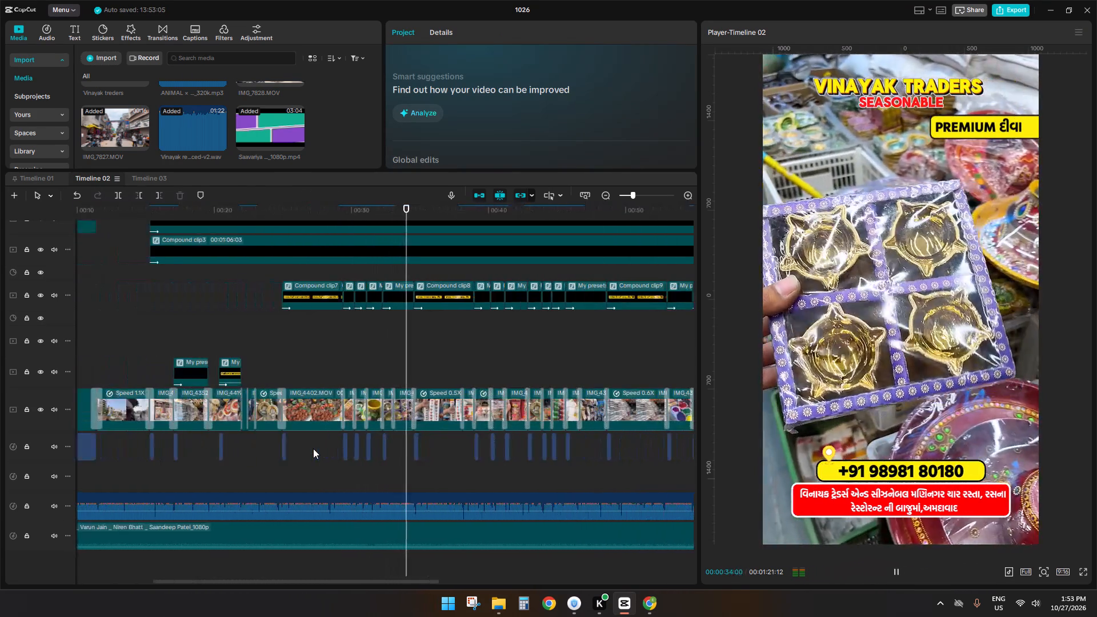
pyautogui.keyDown('ctrl'); pyautogui.scroll(-4, 313, 448); pyautogui.keyUp('ctrl')
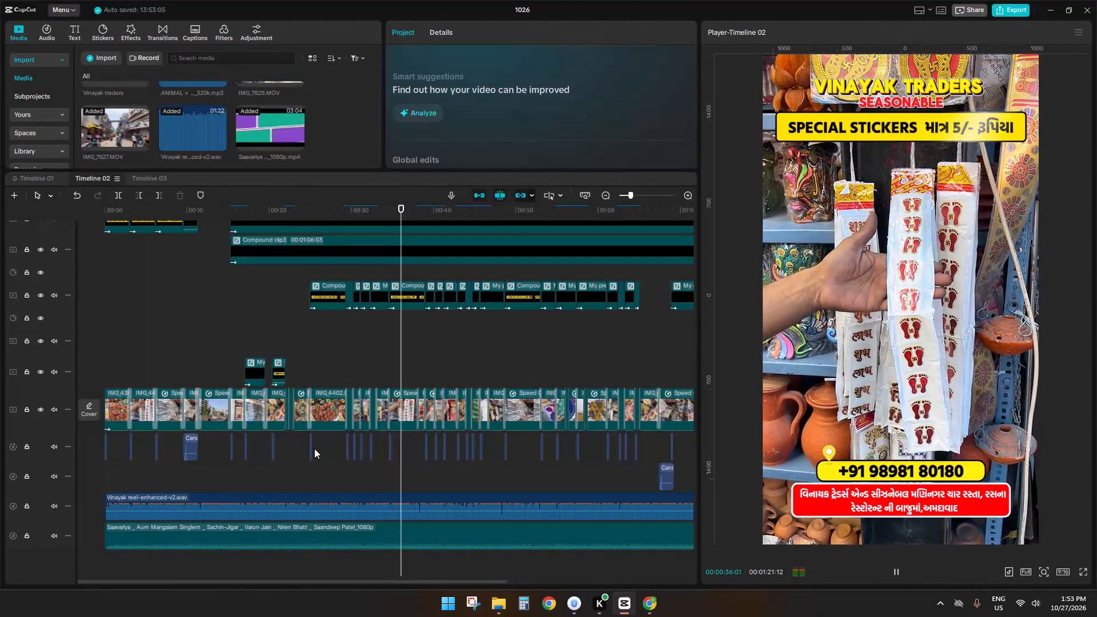
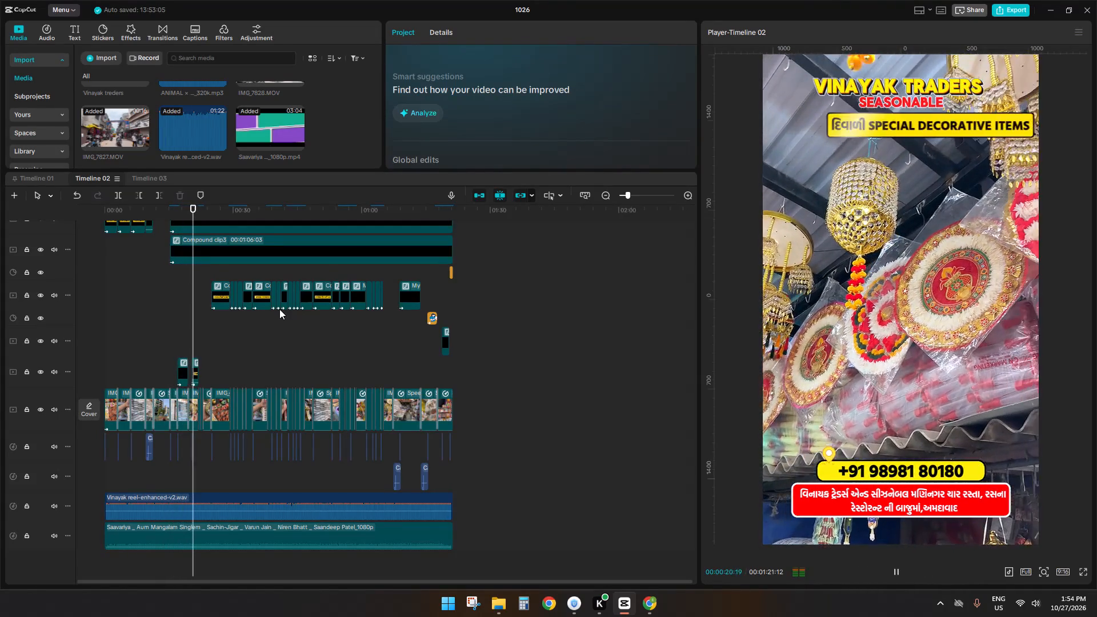
# Pause the reel's playback at about 00:00:21, on the hanging decorative items clip.
pyautogui.press('space')
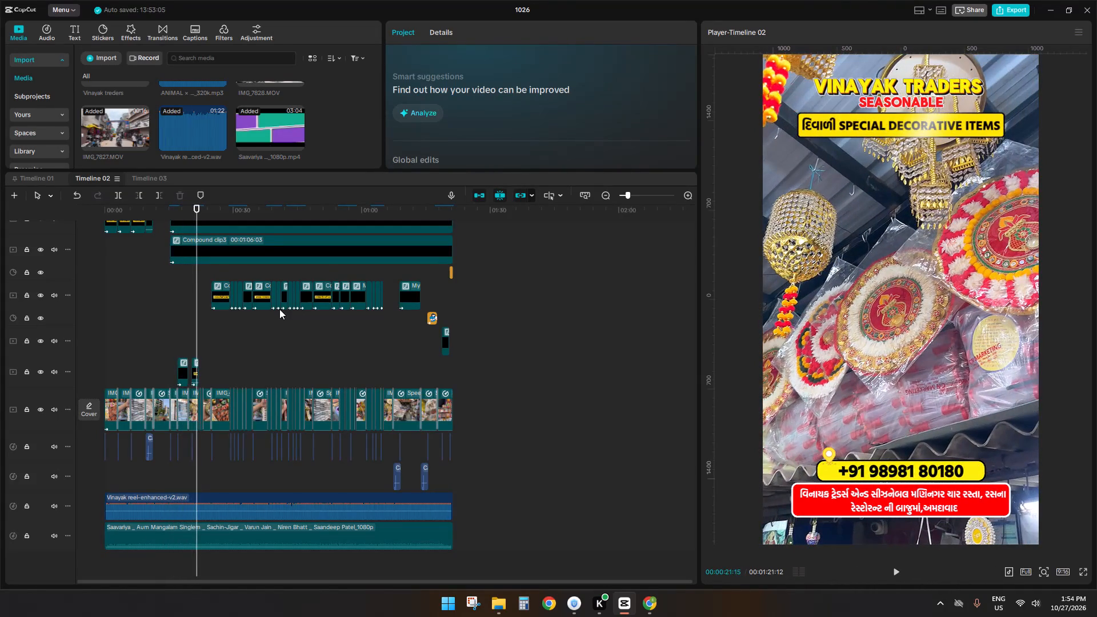
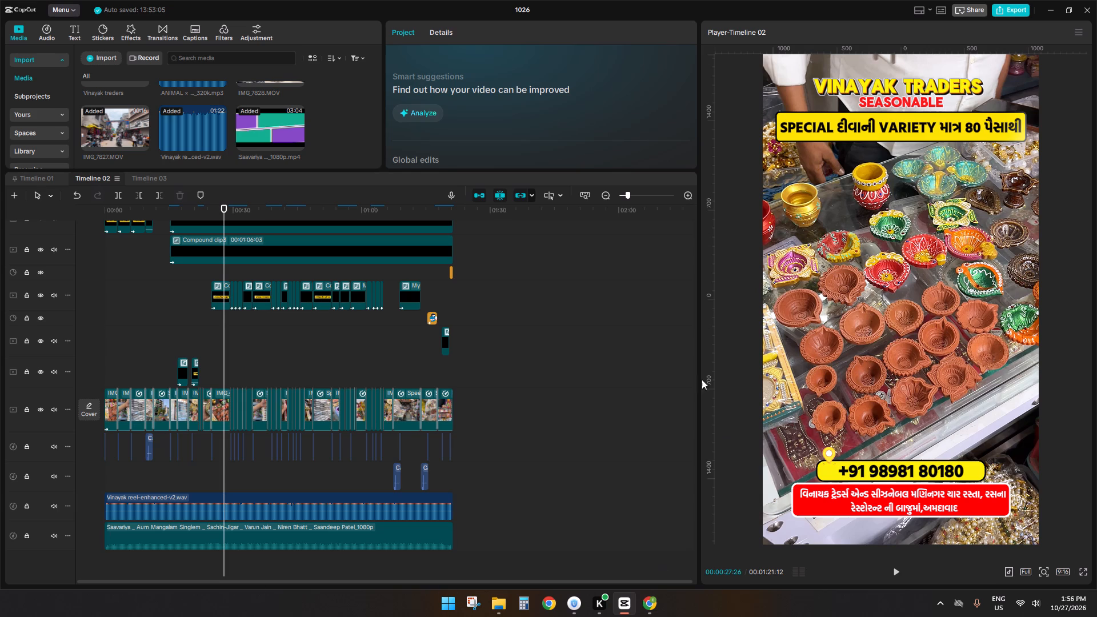
pyautogui.click(228, 218)
pyautogui.moveTo(228, 218); pyautogui.dragTo(236, 215)
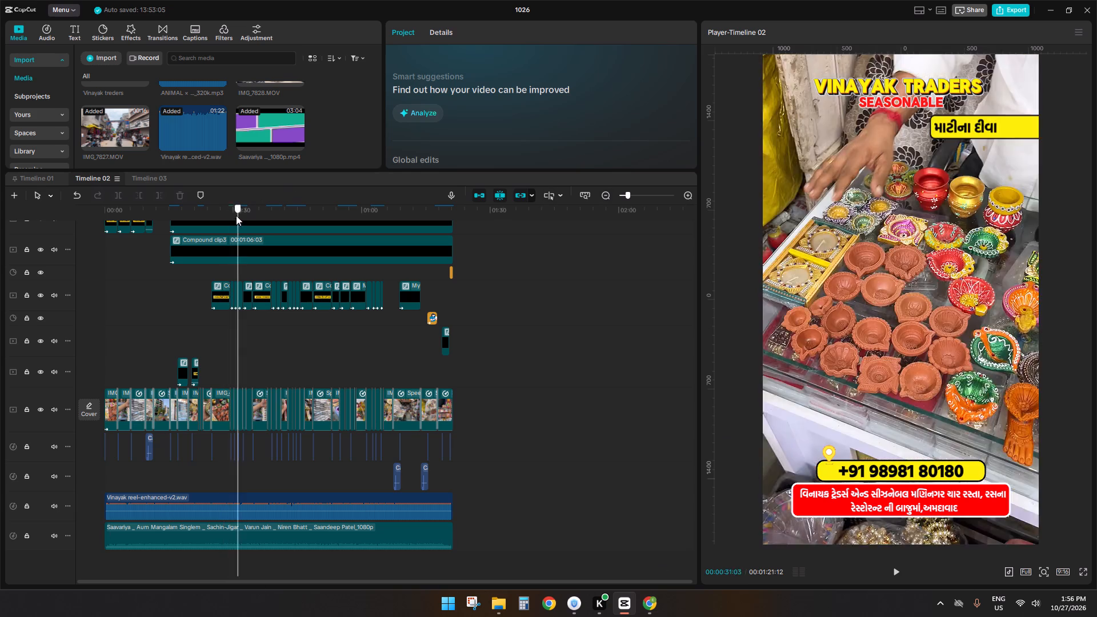
pyautogui.moveTo(236, 215); pyautogui.dragTo(357, 198)
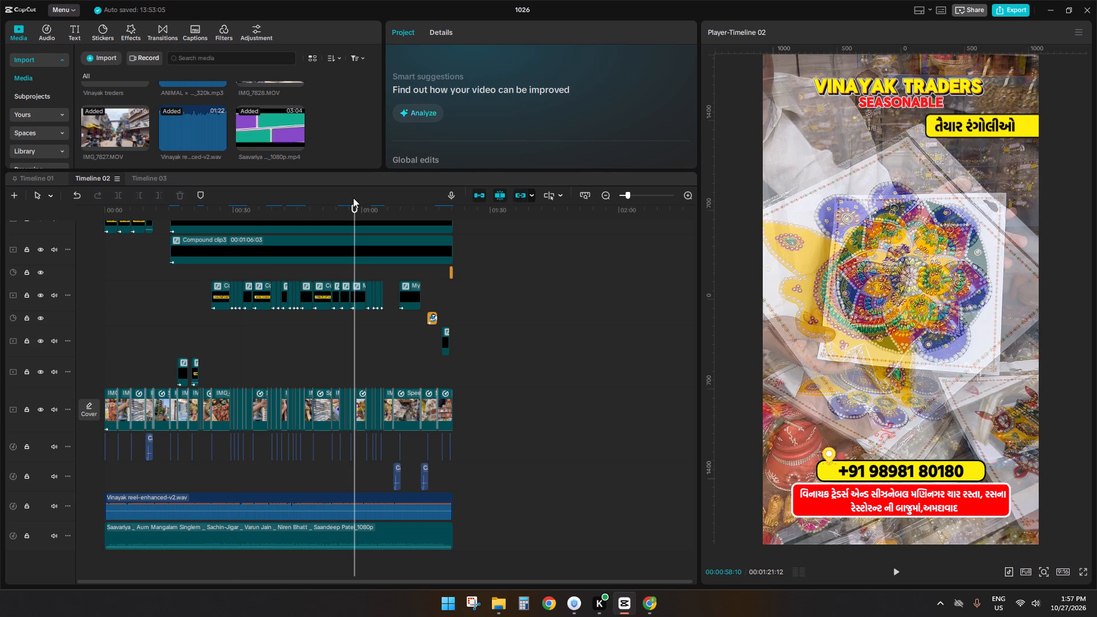
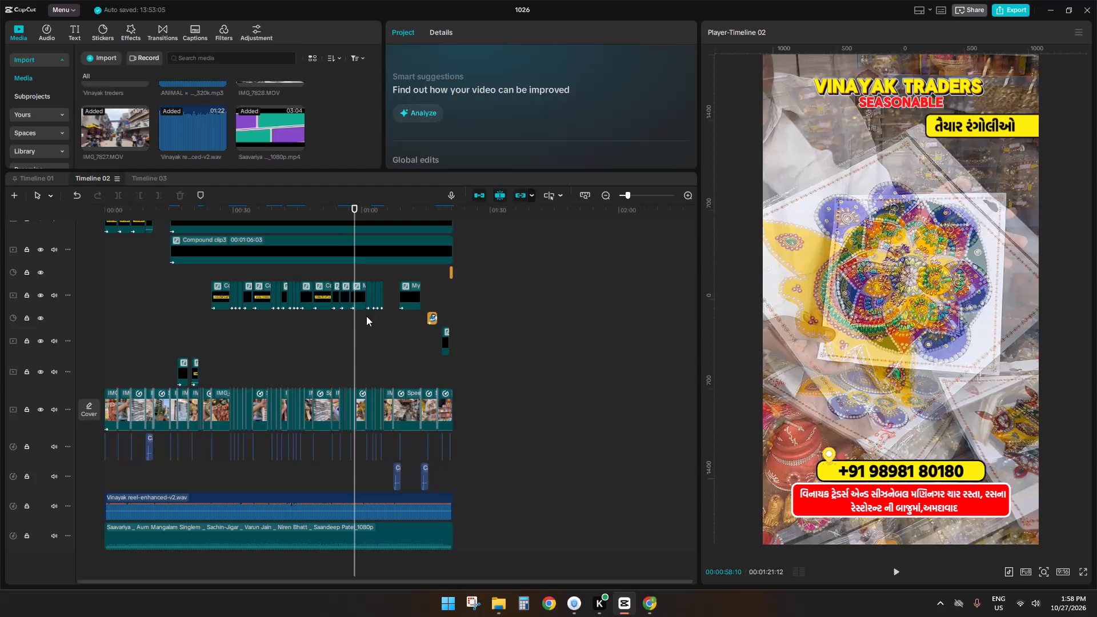
# Play the Timeline 02 reel from about 1:01 to 1:02, checking the product caption against the shelf footage.
pyautogui.click(366, 316)
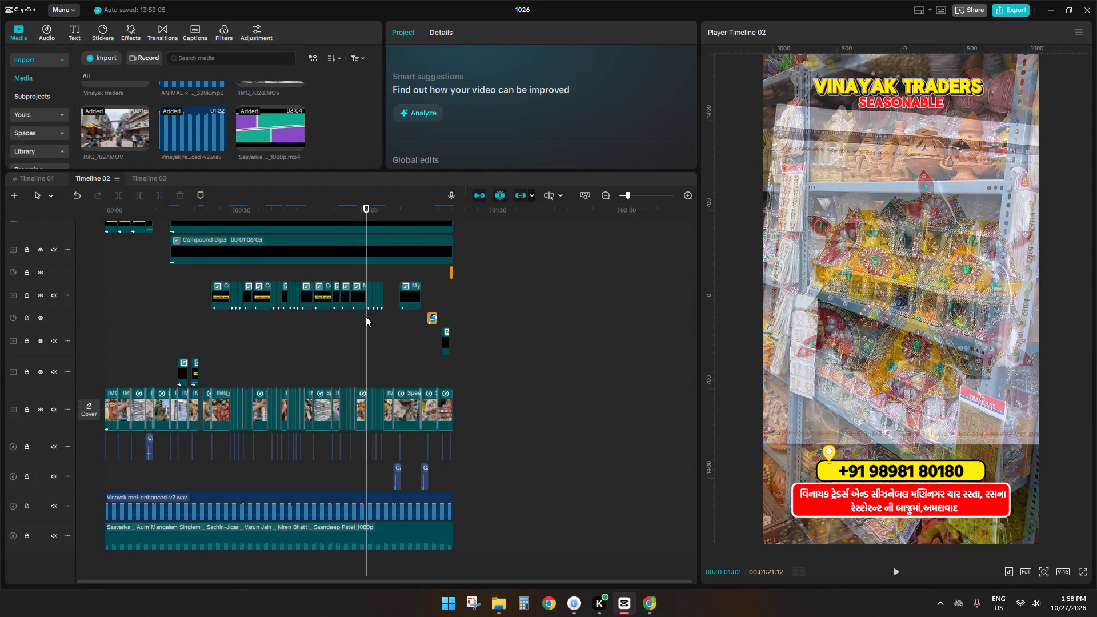
pyautogui.press('space')
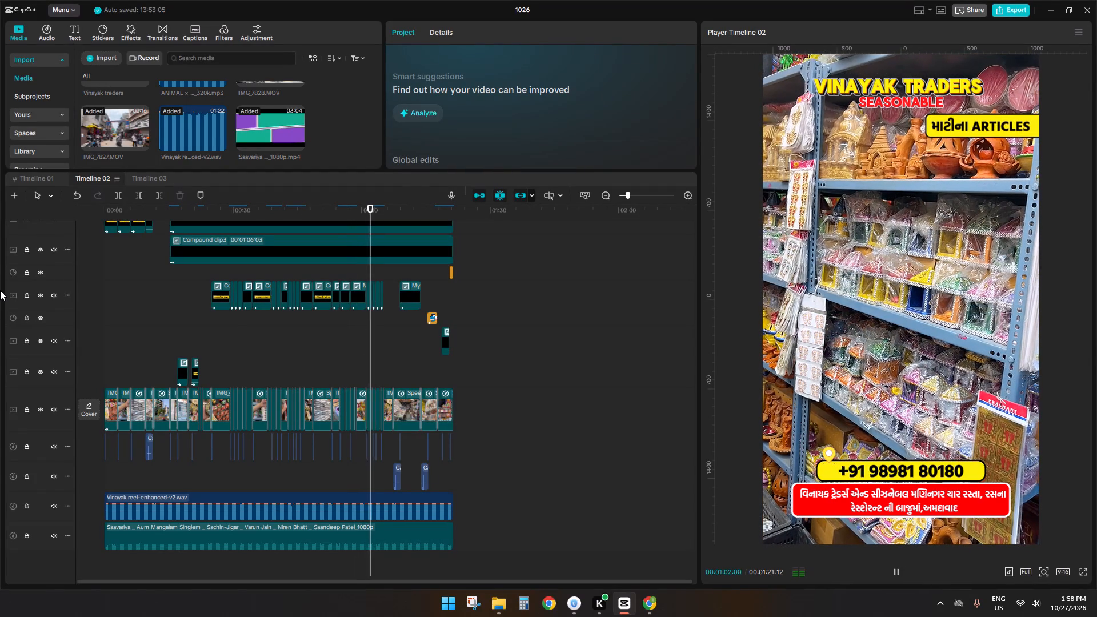
pyautogui.press('space')
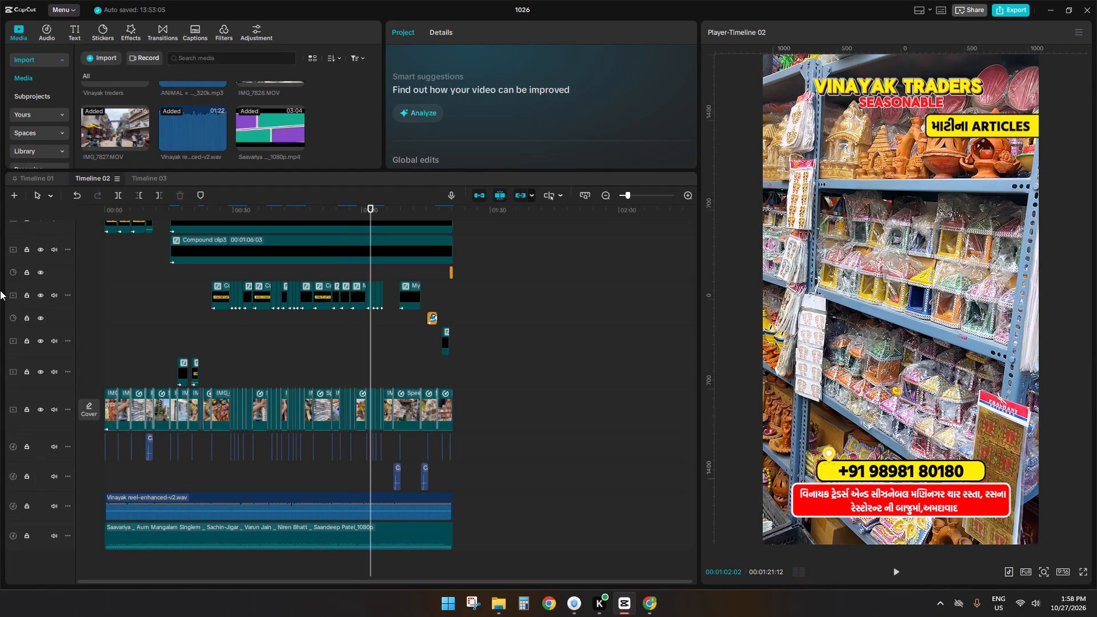